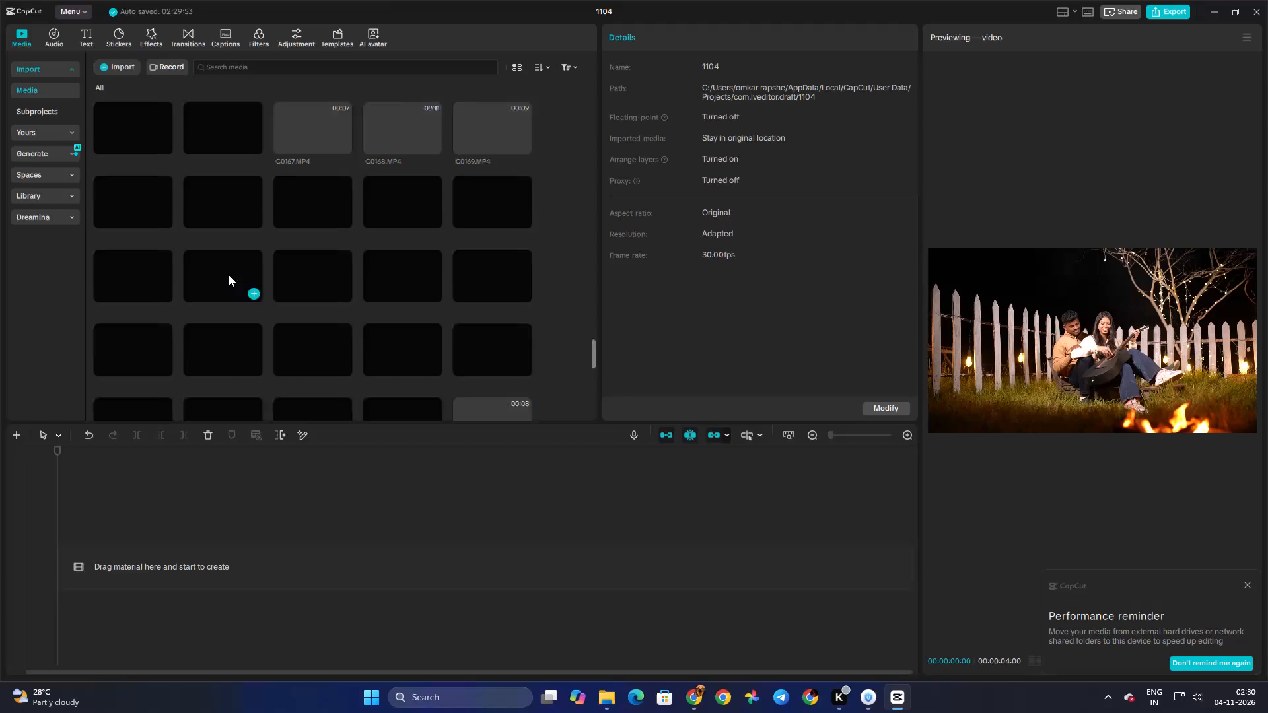
Delete the C0192.MP4 clip from the imported media.
{"action": "scroll", "coordinate": [229, 275], "scroll_direction": "up", "scroll_amount": 2}
{"action": "scroll", "coordinate": [229, 275], "scroll_direction": "down", "scroll_amount": 1}
{"action": "scroll", "coordinate": [229, 275], "scroll_direction": "up", "scroll_amount": 6}
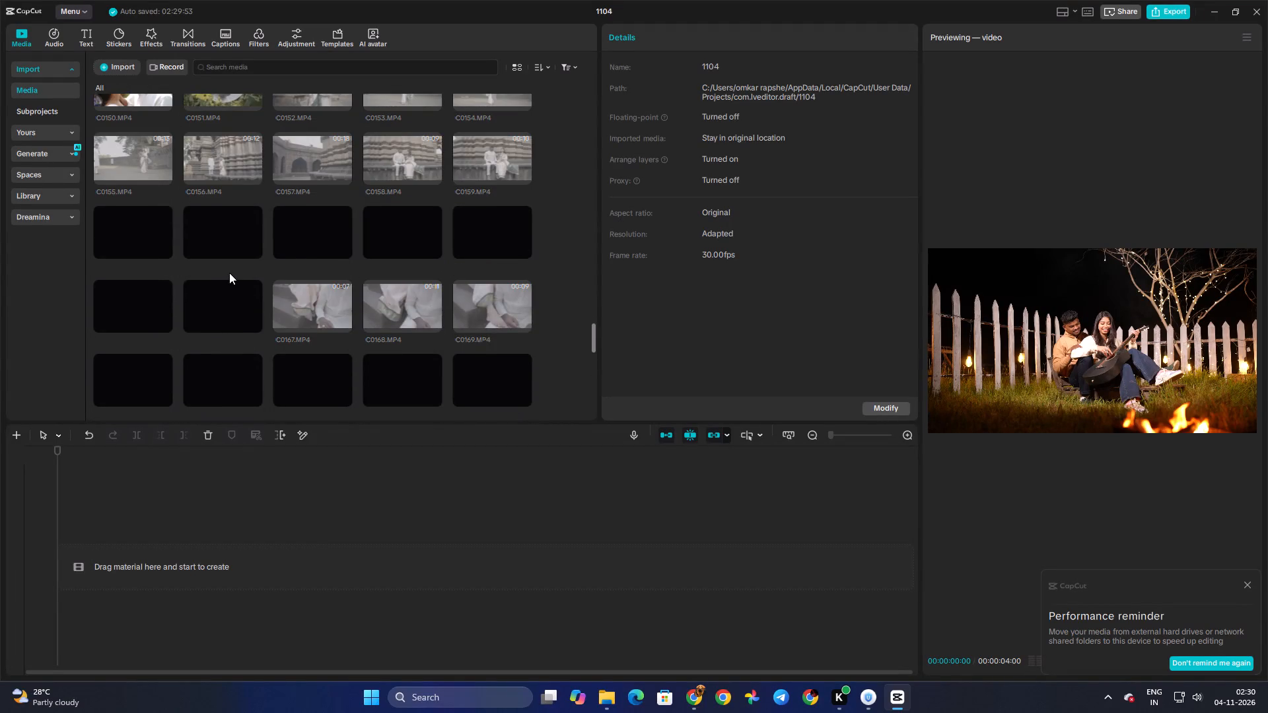
{"action": "scroll", "coordinate": [229, 273], "scroll_direction": "up", "scroll_amount": 1}
{"action": "scroll", "coordinate": [229, 273], "scroll_direction": "down", "scroll_amount": 14}
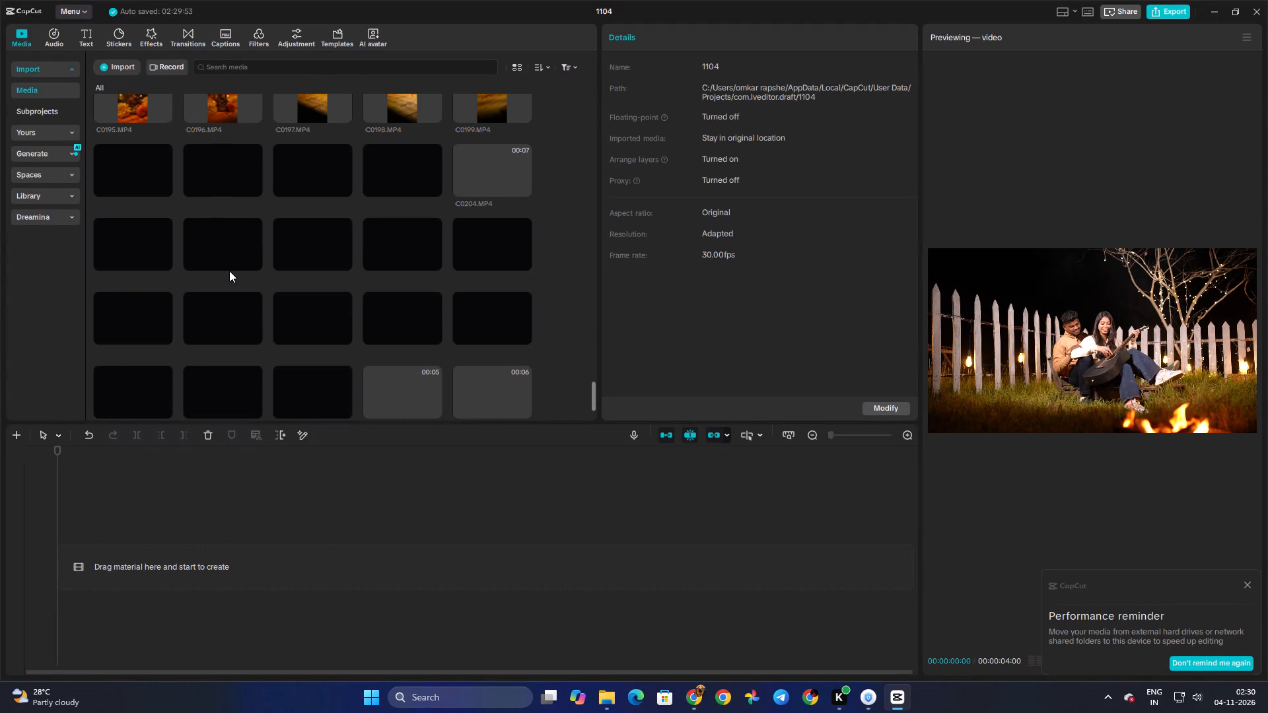
{"action": "scroll", "coordinate": [229, 271], "scroll_direction": "up", "scroll_amount": 3}
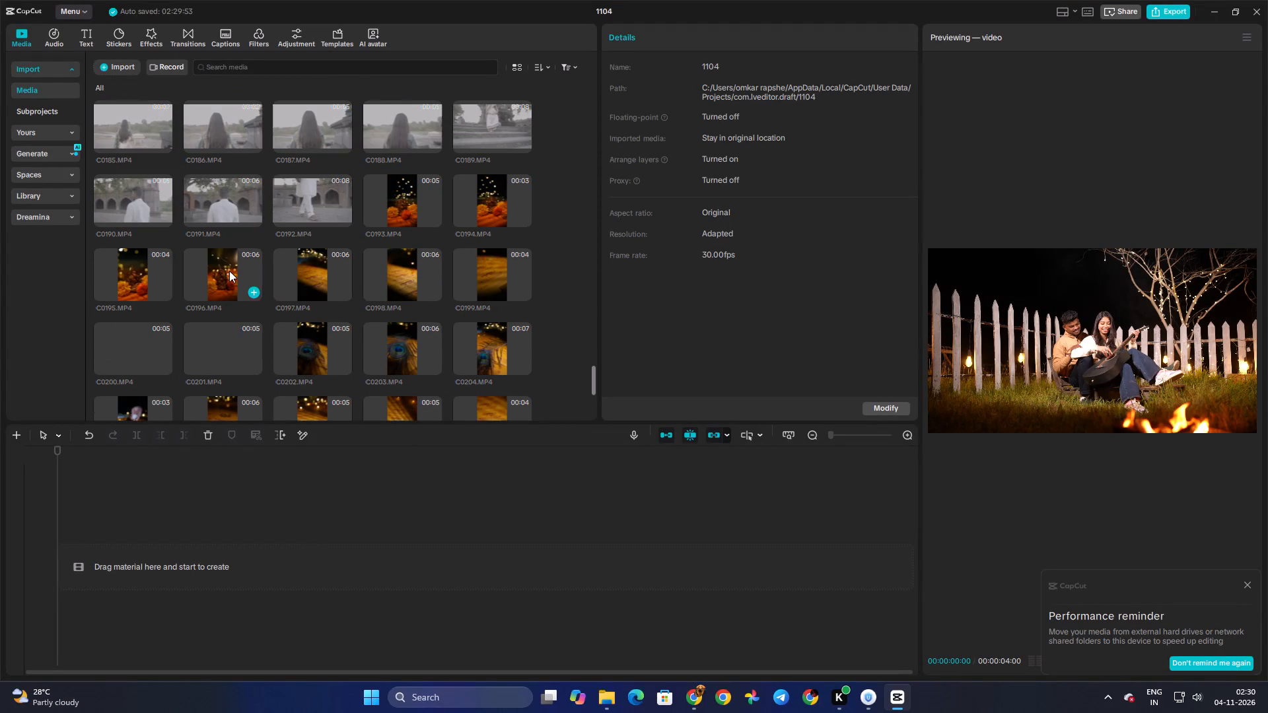
{"action": "left_click", "coordinate": [306, 186]}
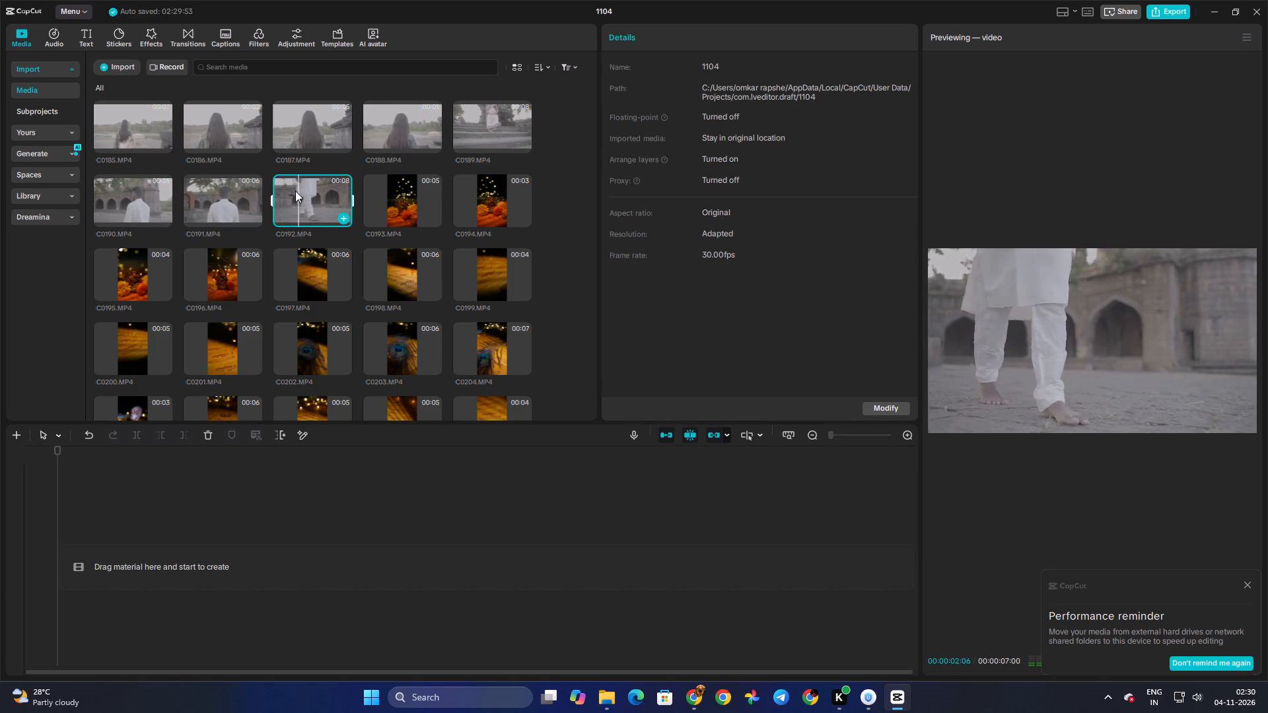
{"action": "key", "text": "Delete"}
Delete the whole range of clips from C9981.MP4 through C0191.MP4 from the imported media.
{"action": "left_click", "coordinate": [254, 201]}
{"action": "scroll", "coordinate": [254, 201], "scroll_direction": "up", "scroll_amount": 2}
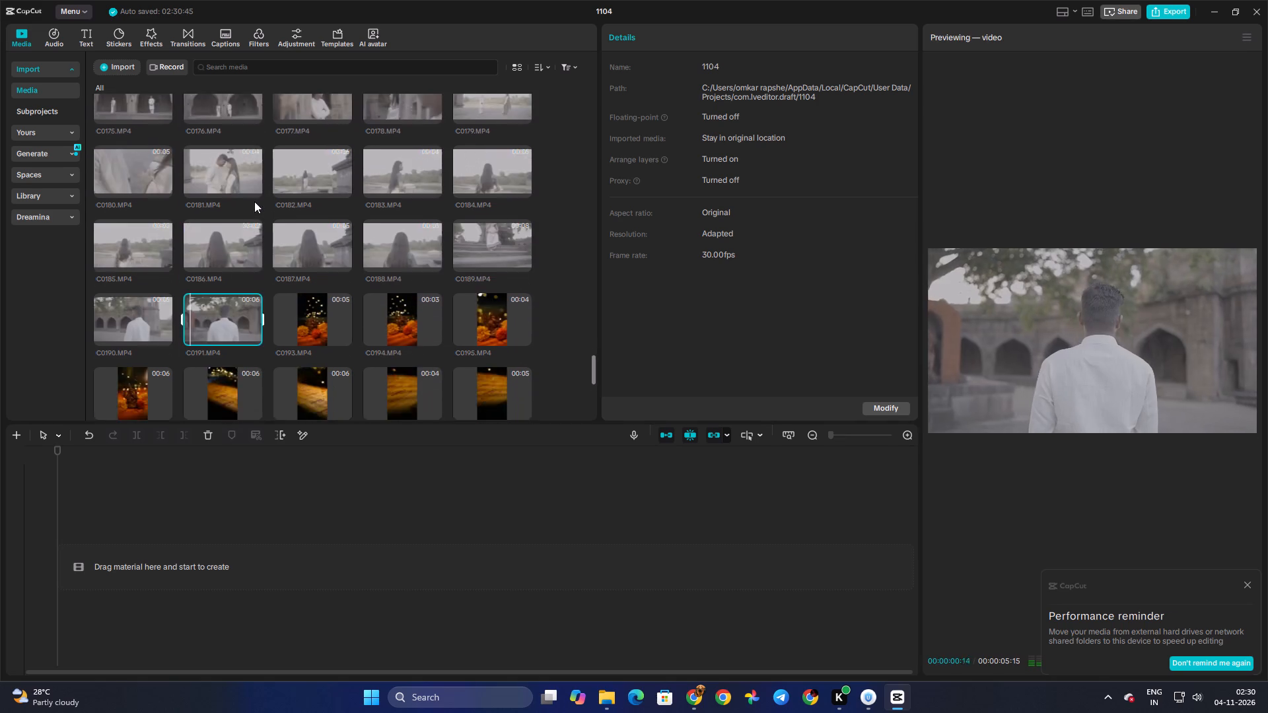
{"action": "scroll", "coordinate": [254, 201], "scroll_direction": "up", "scroll_amount": 16}
{"action": "scroll", "coordinate": [254, 201], "scroll_direction": "down", "scroll_amount": 1}
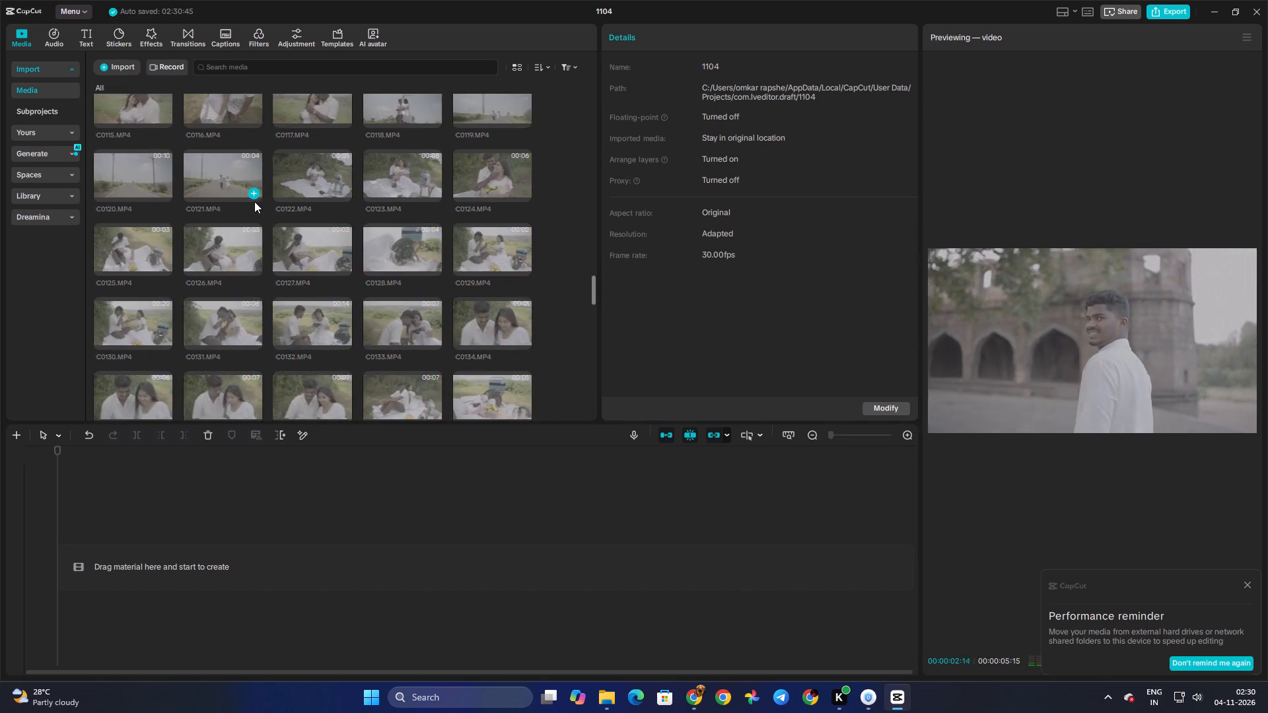
{"action": "scroll", "coordinate": [254, 201], "scroll_direction": "up", "scroll_amount": 19}
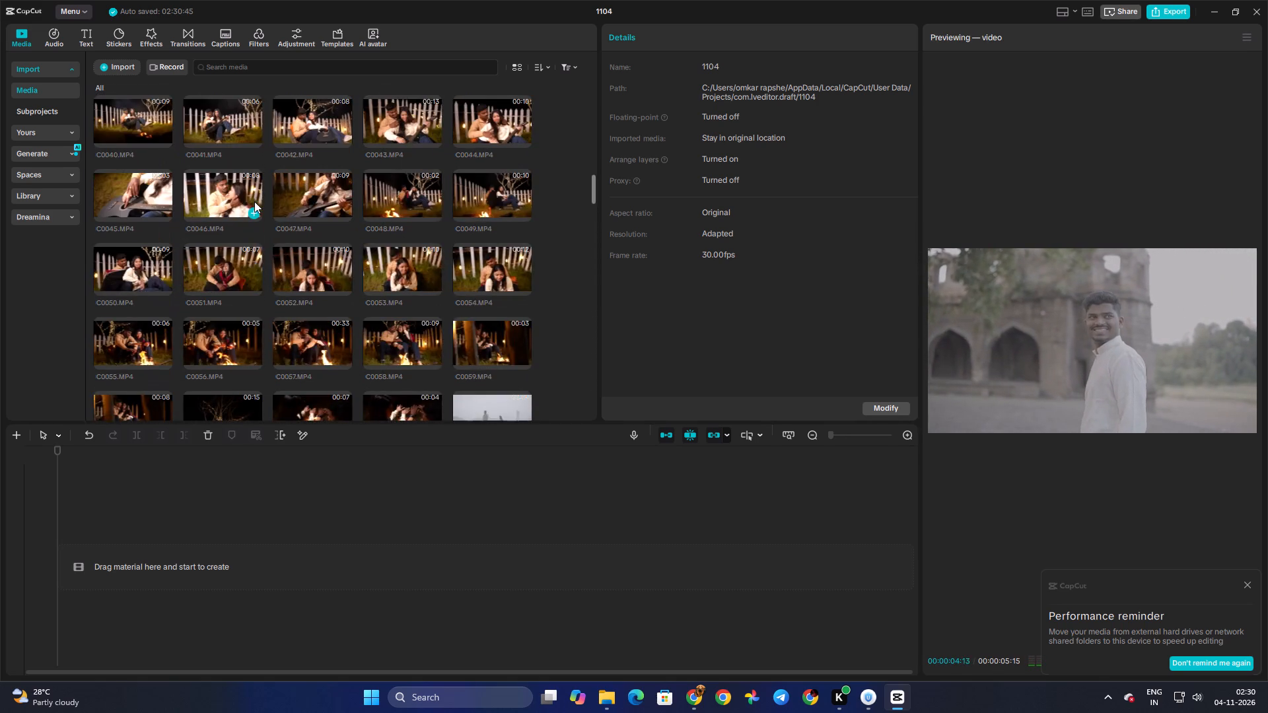
{"action": "scroll", "coordinate": [254, 201], "scroll_direction": "up", "scroll_amount": 20}
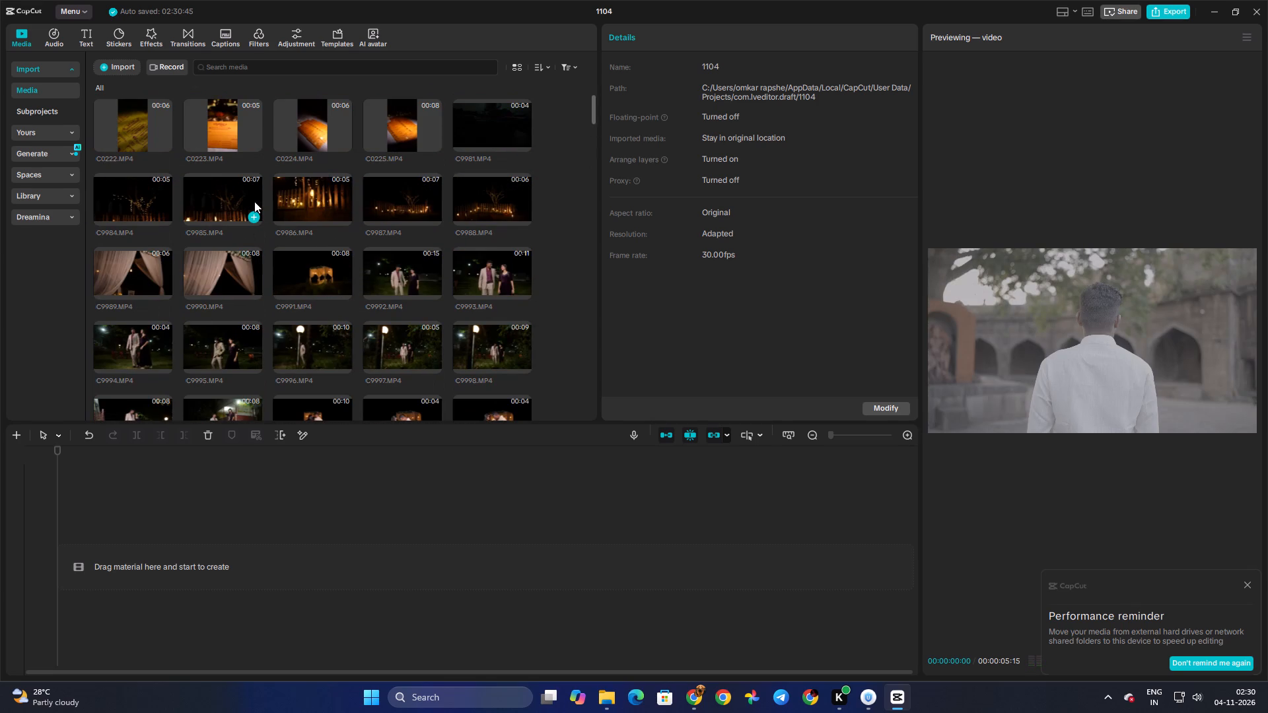
{"action": "left_click", "coordinate": [475, 135], "text": "shift"}
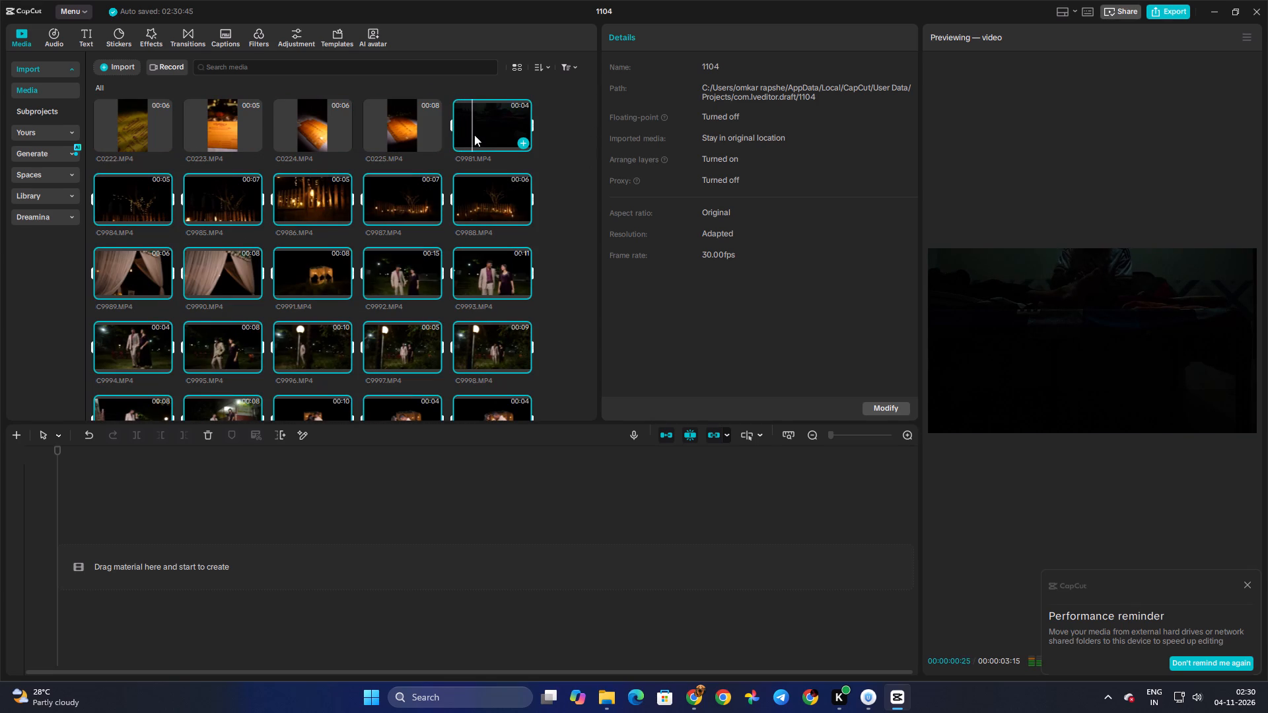
{"action": "key", "text": "Delete"}
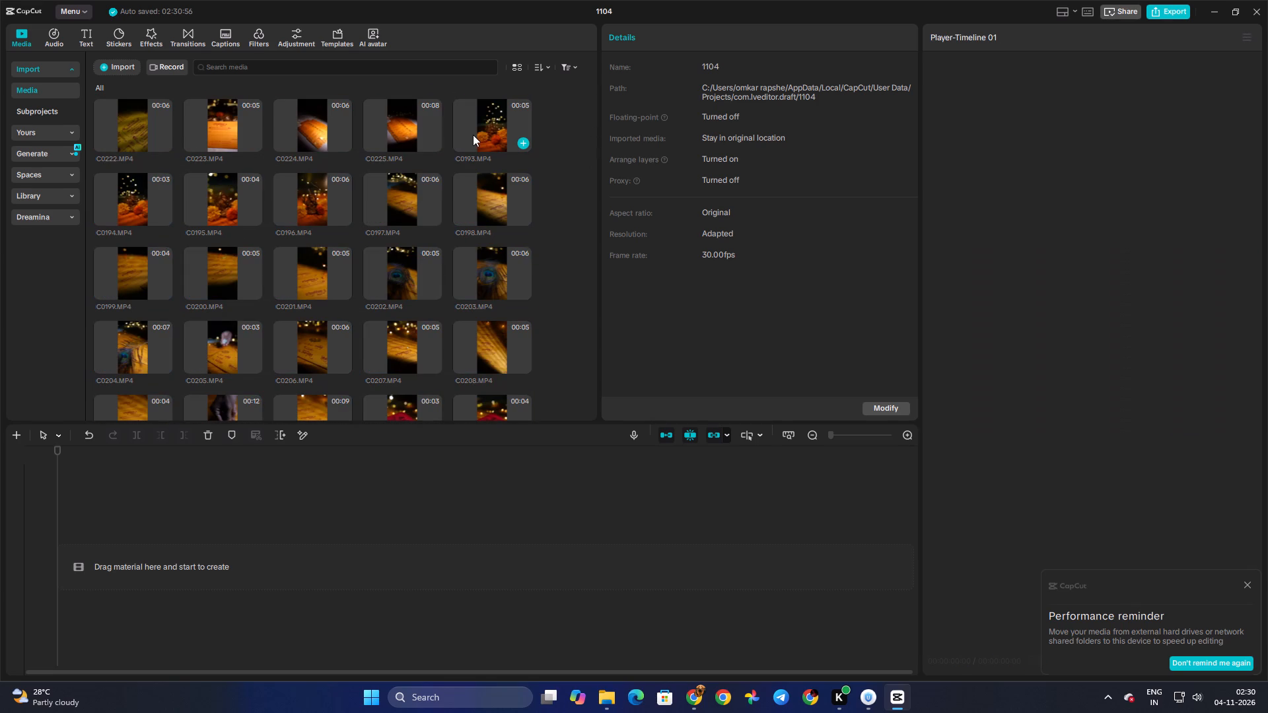
Look over the remaining imported clips and preview C0222.MP4.
{"action": "scroll", "coordinate": [359, 147], "scroll_direction": "down", "scroll_amount": 4}
{"action": "scroll", "coordinate": [351, 212], "scroll_direction": "down", "scroll_amount": 4}
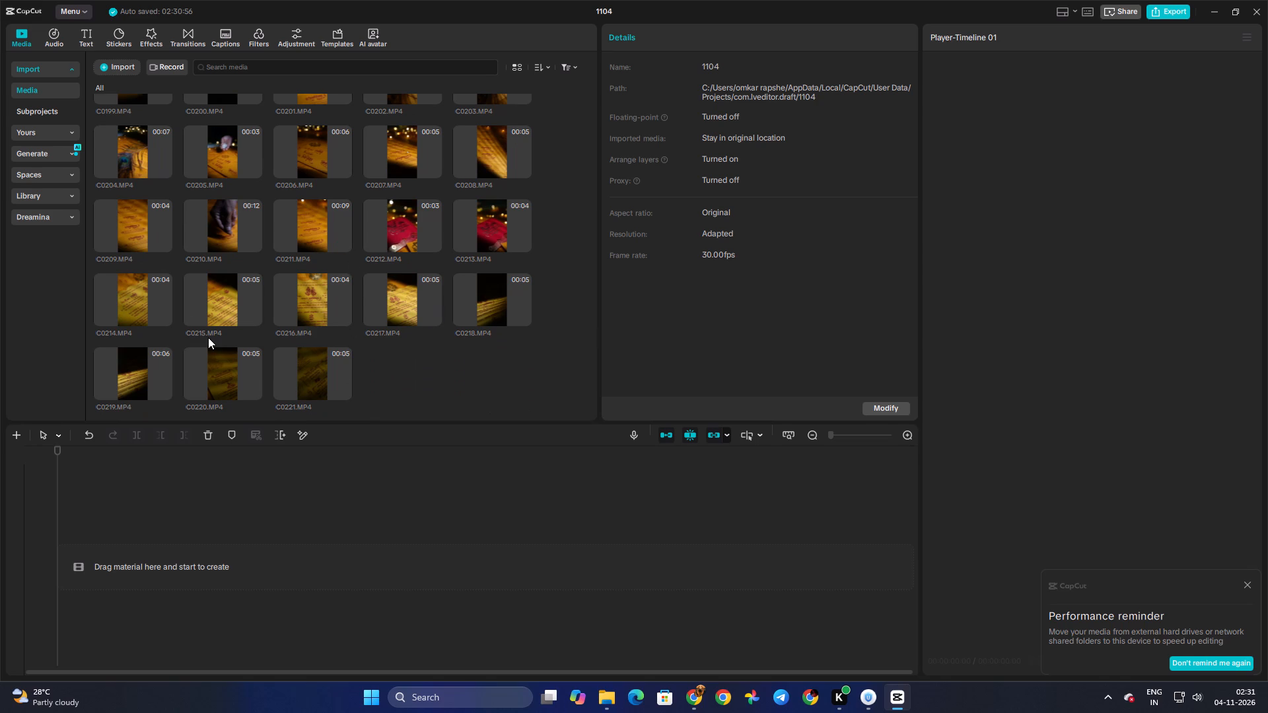
{"action": "scroll", "coordinate": [160, 196], "scroll_direction": "up", "scroll_amount": 5}
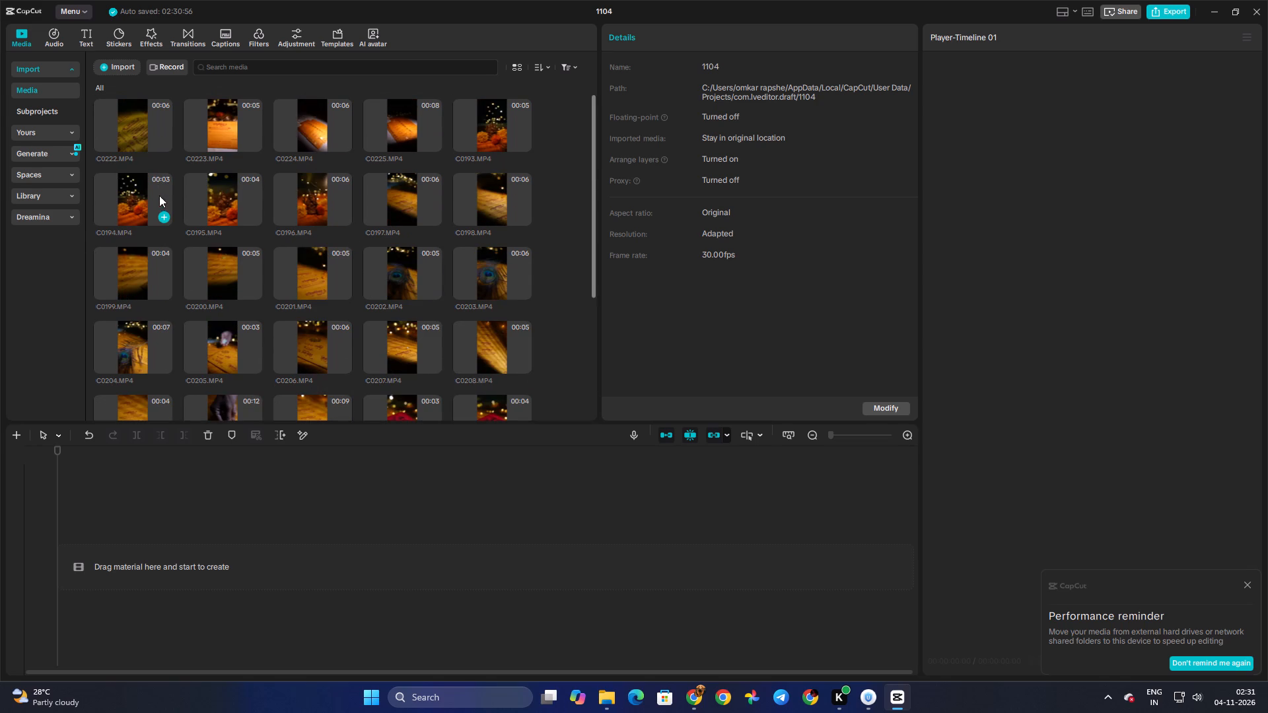
{"action": "left_click", "coordinate": [131, 136]}
{"action": "key", "text": "space"}
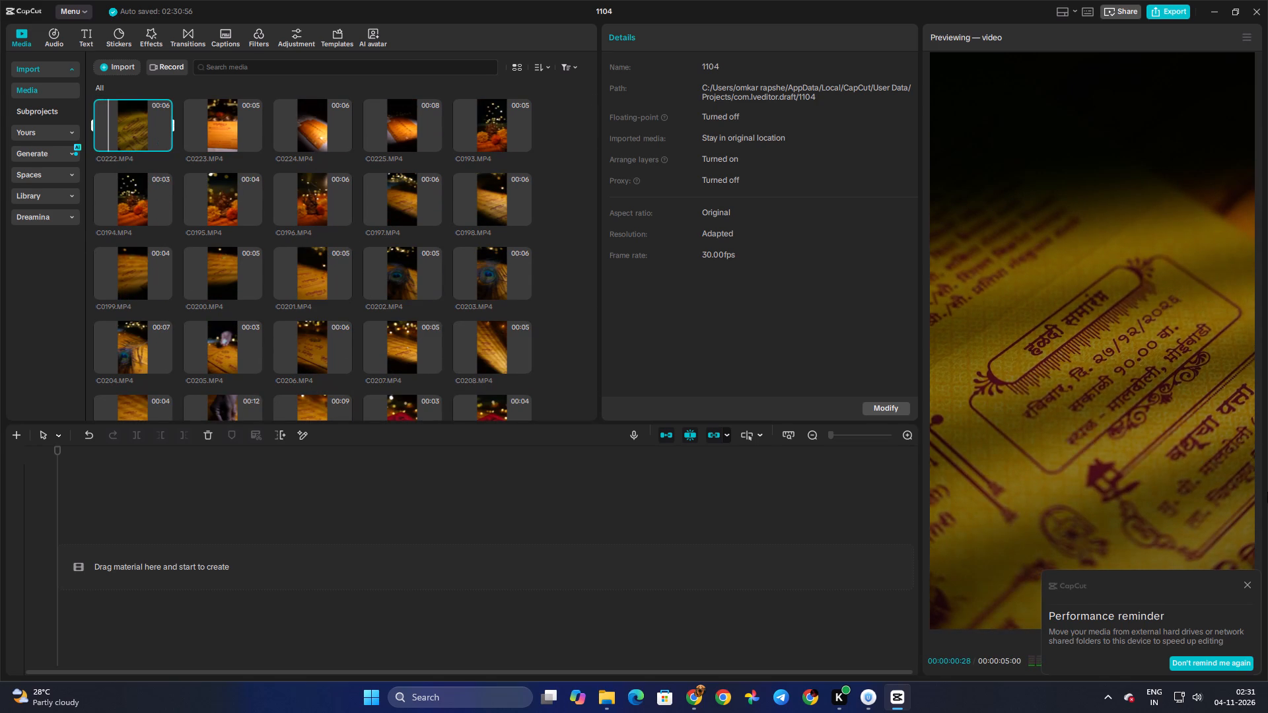
Dismiss the performance reminder covering the preview.
{"action": "left_click", "coordinate": [1251, 586]}
{"action": "left_click", "coordinate": [1249, 588]}
Switch to File Explorer to look through the files in the USB drive's CLIP folder, and return to CapCut.
{"action": "left_click", "coordinate": [600, 701]}
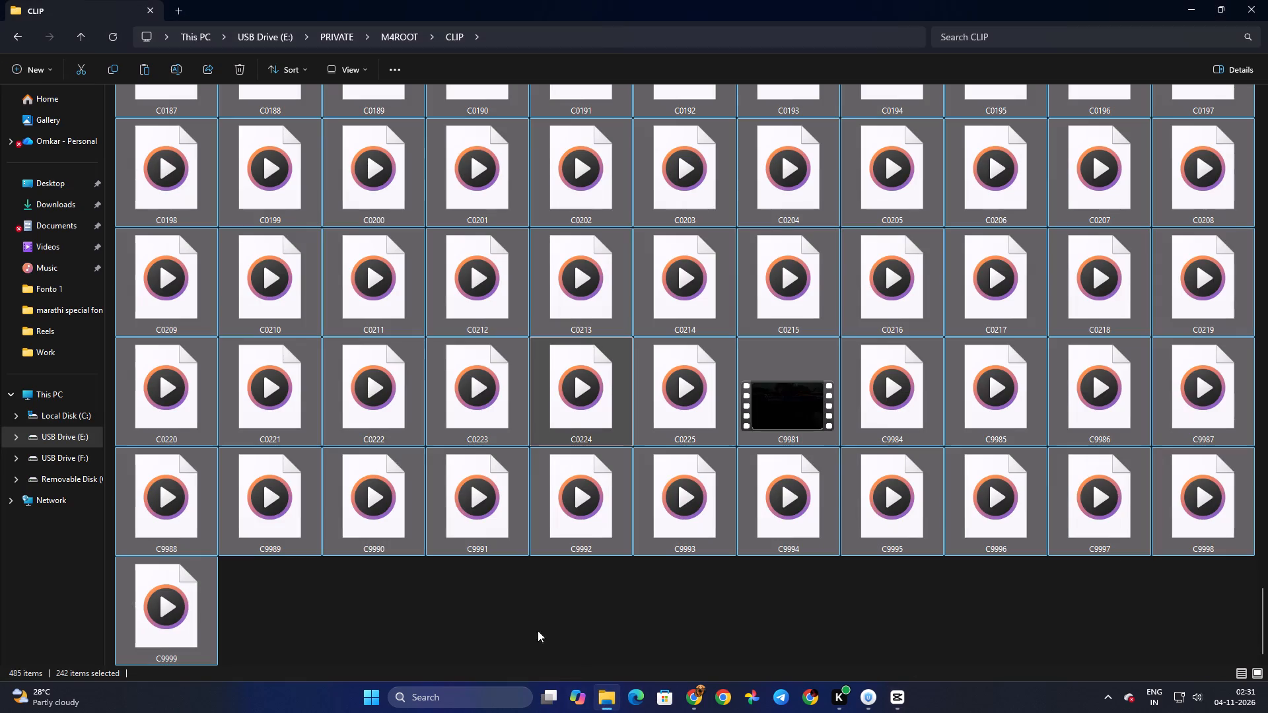
{"action": "scroll", "coordinate": [534, 417], "scroll_direction": "up", "scroll_amount": 6}
{"action": "scroll", "coordinate": [507, 416], "scroll_direction": "down", "scroll_amount": 1}
{"action": "scroll", "coordinate": [507, 416], "scroll_direction": "up", "scroll_amount": 4}
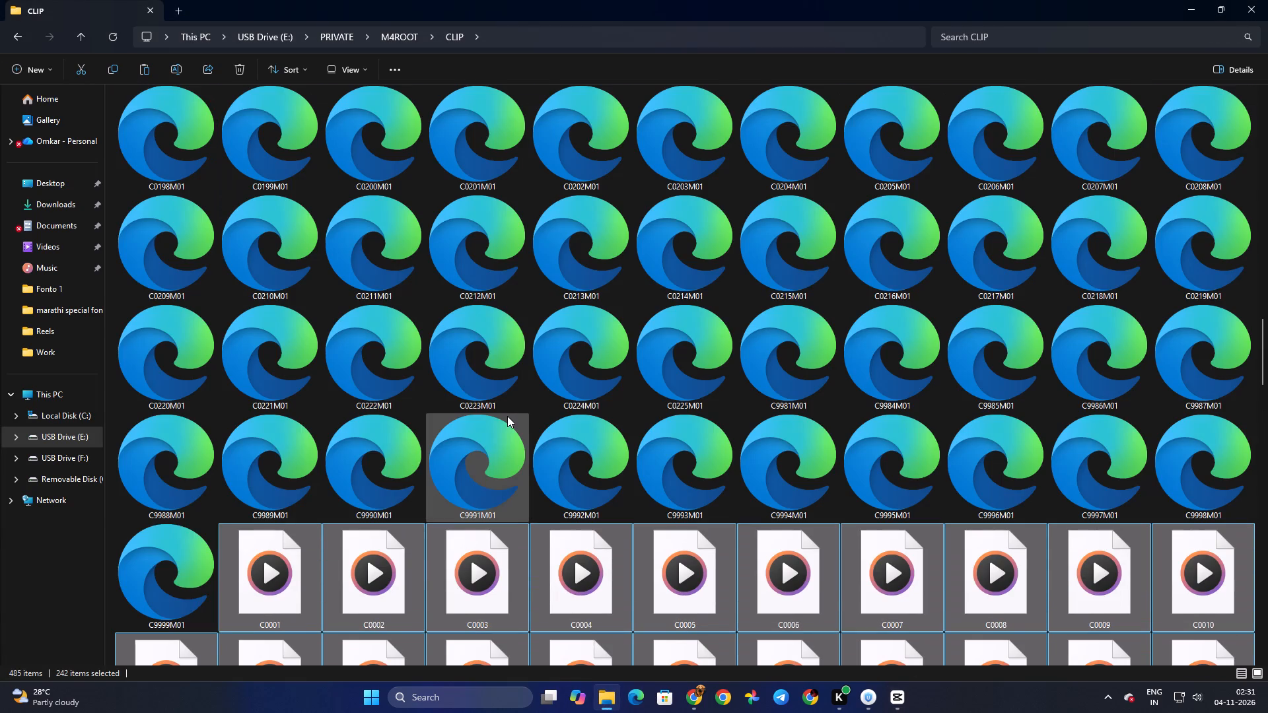
{"action": "scroll", "coordinate": [628, 423], "scroll_direction": "down", "scroll_amount": 17}
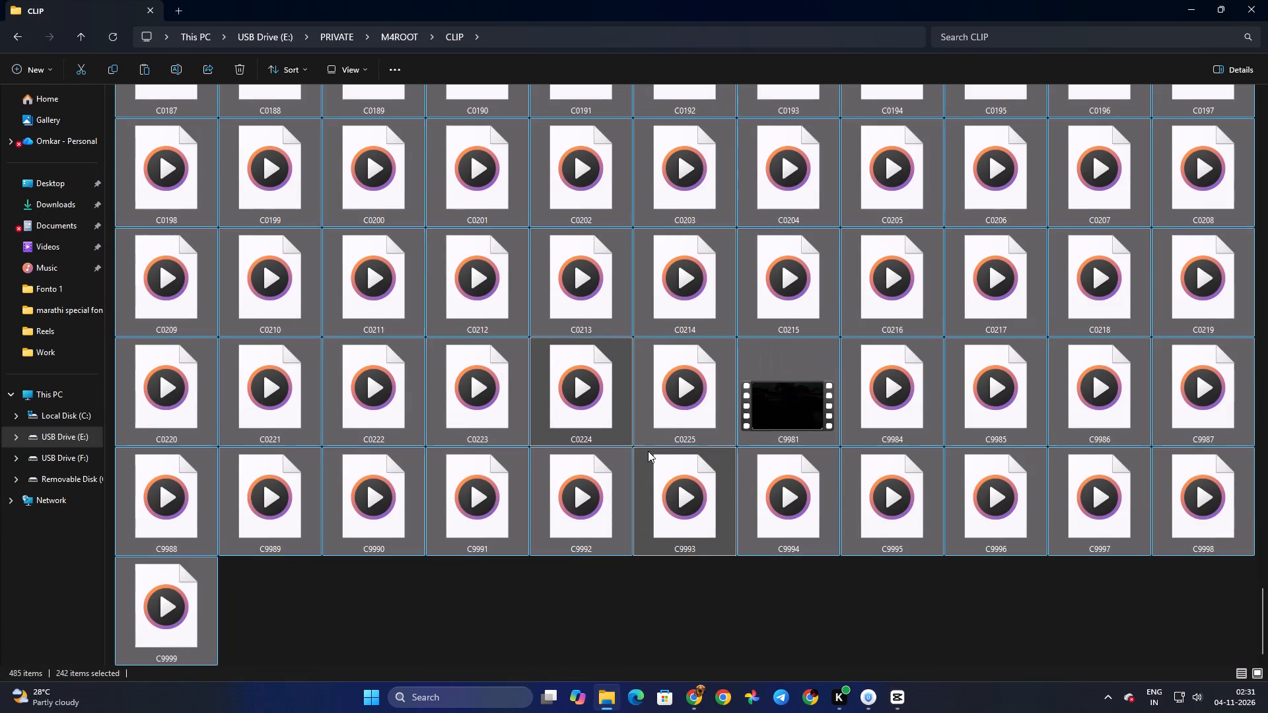
{"action": "left_click", "coordinate": [691, 431]}
{"action": "left_click", "coordinate": [907, 696]}
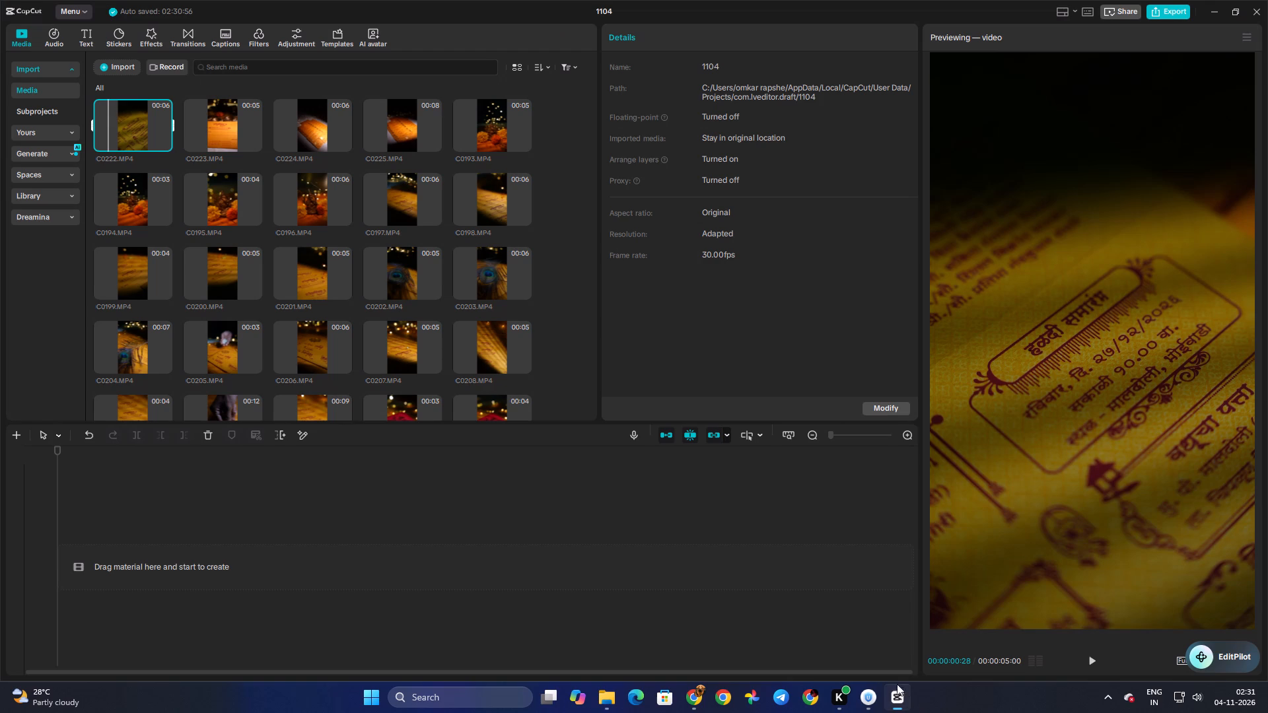
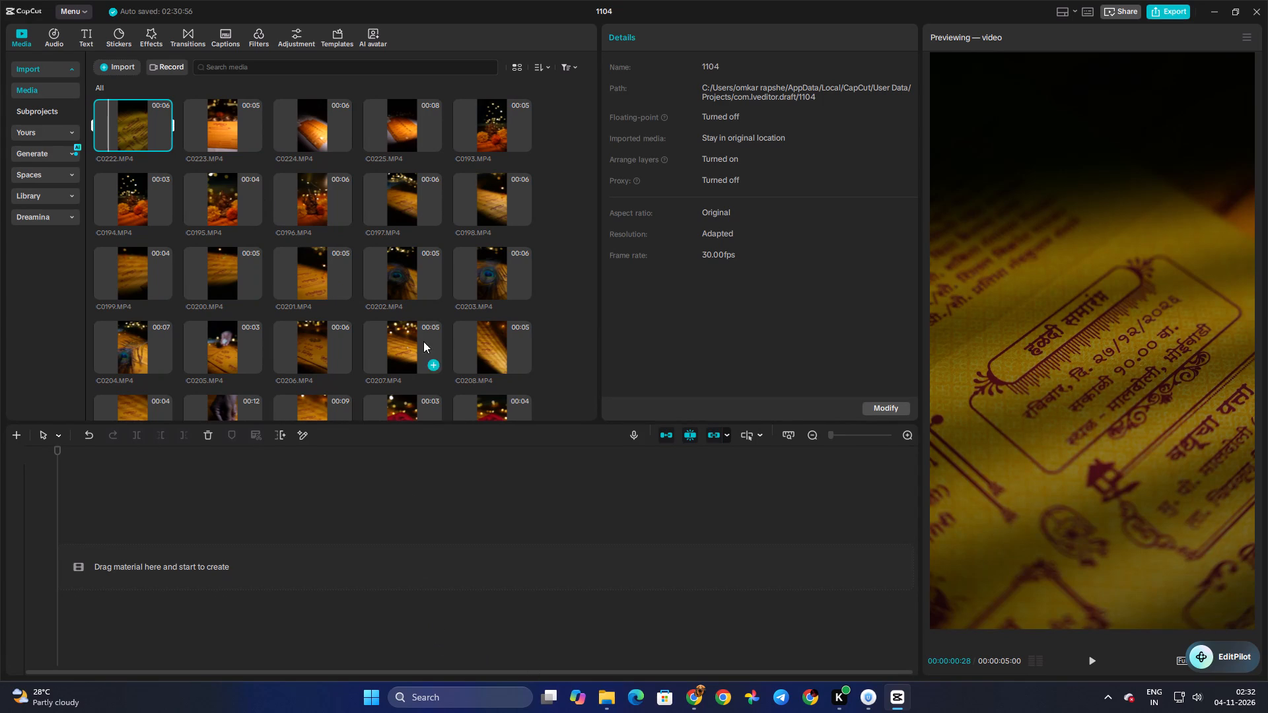
Change the project settings so imported media uses "Copy media to project", and save them.
{"action": "left_click", "coordinate": [891, 411]}
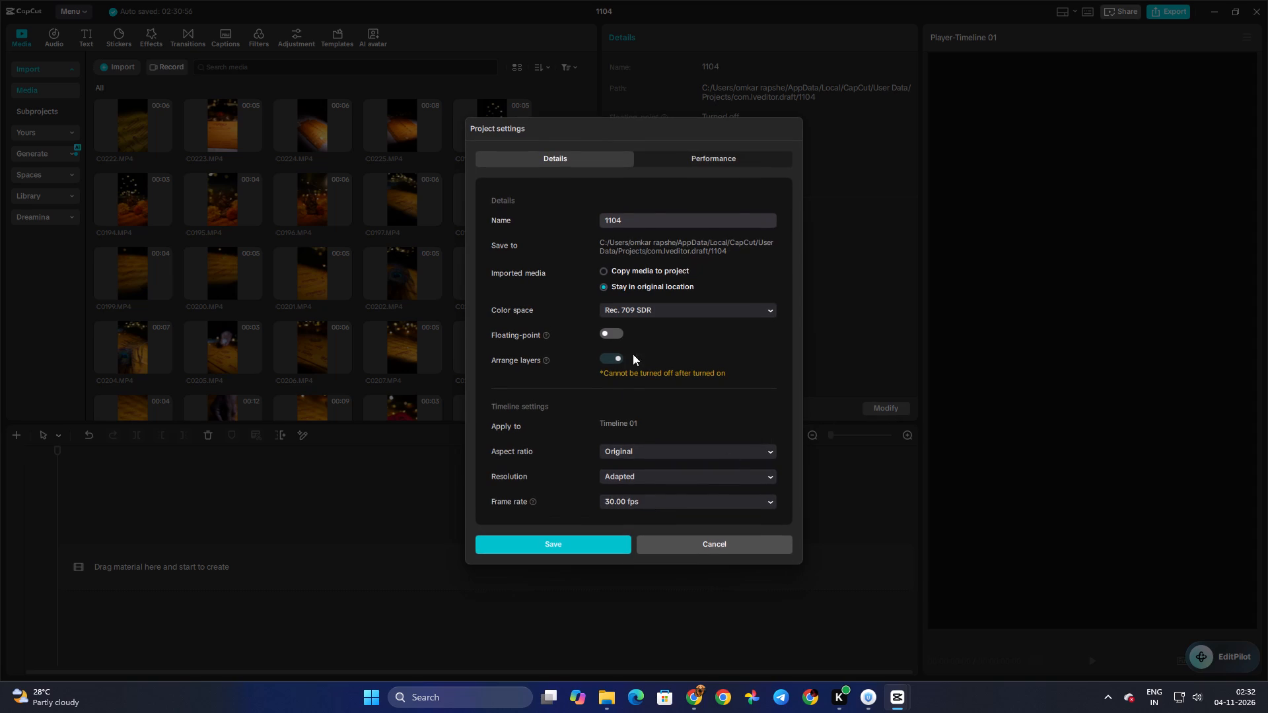
{"action": "left_click", "coordinate": [606, 270]}
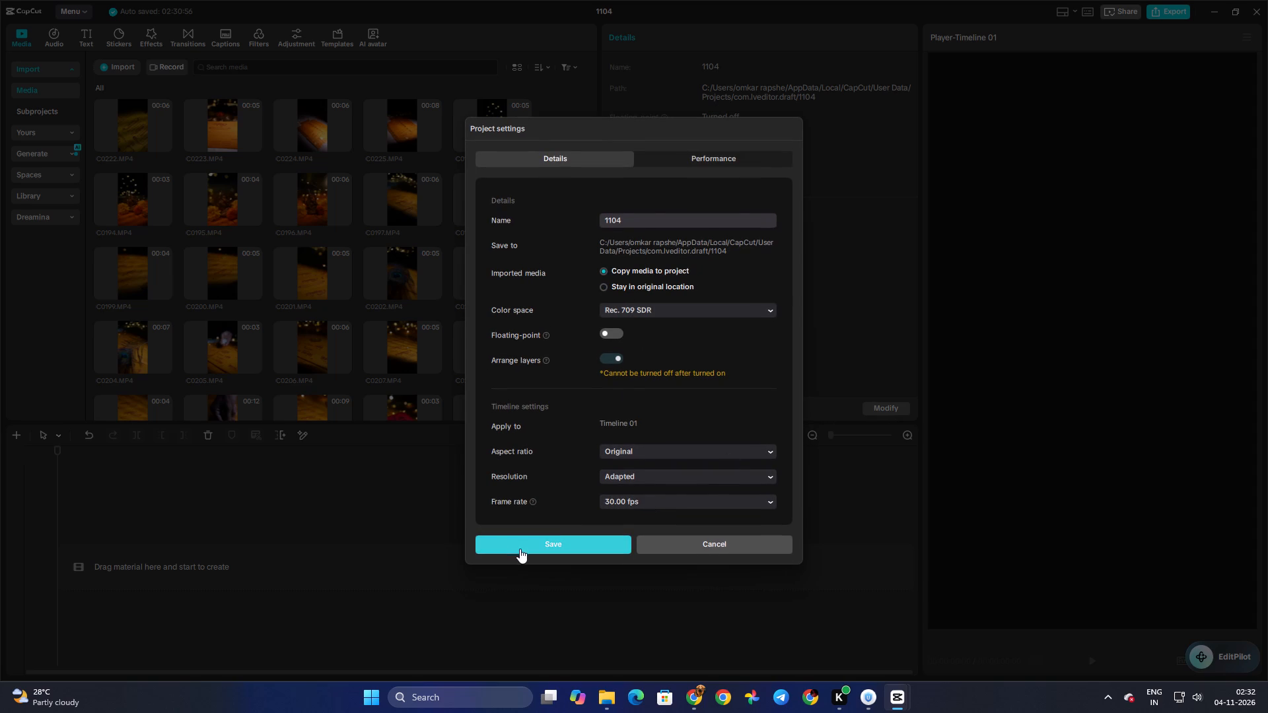
{"action": "left_click", "coordinate": [554, 543]}
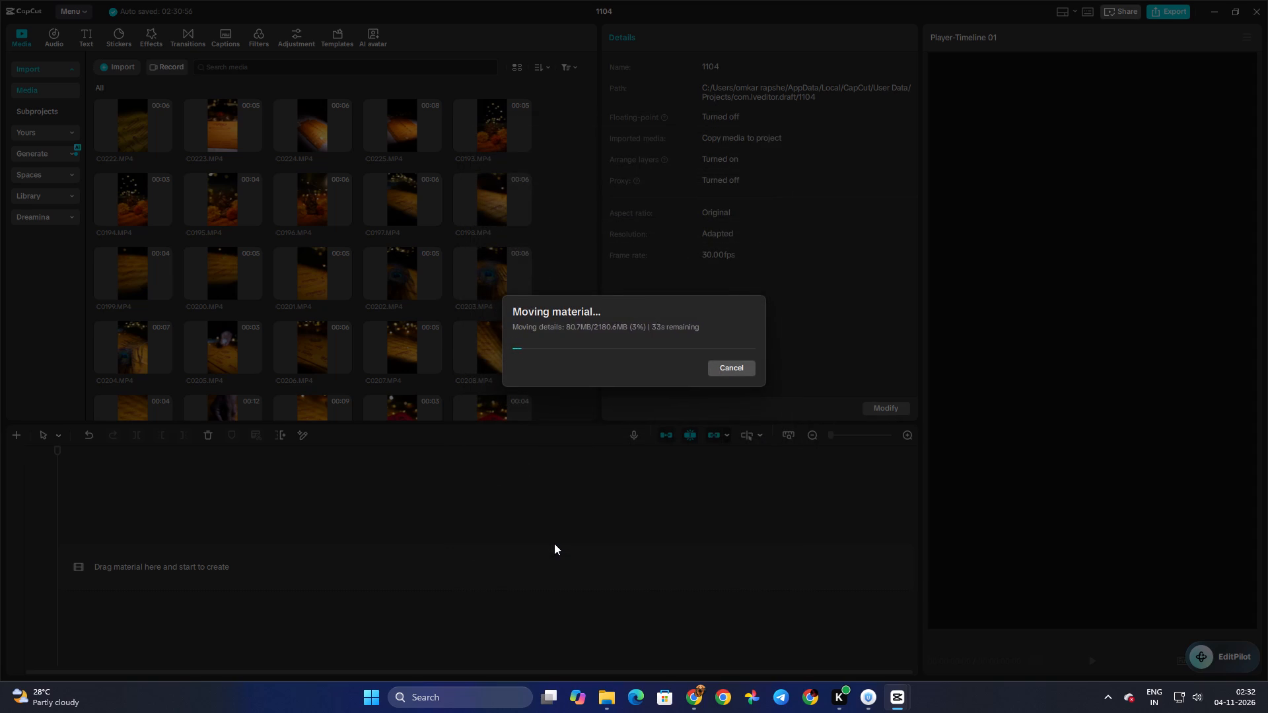
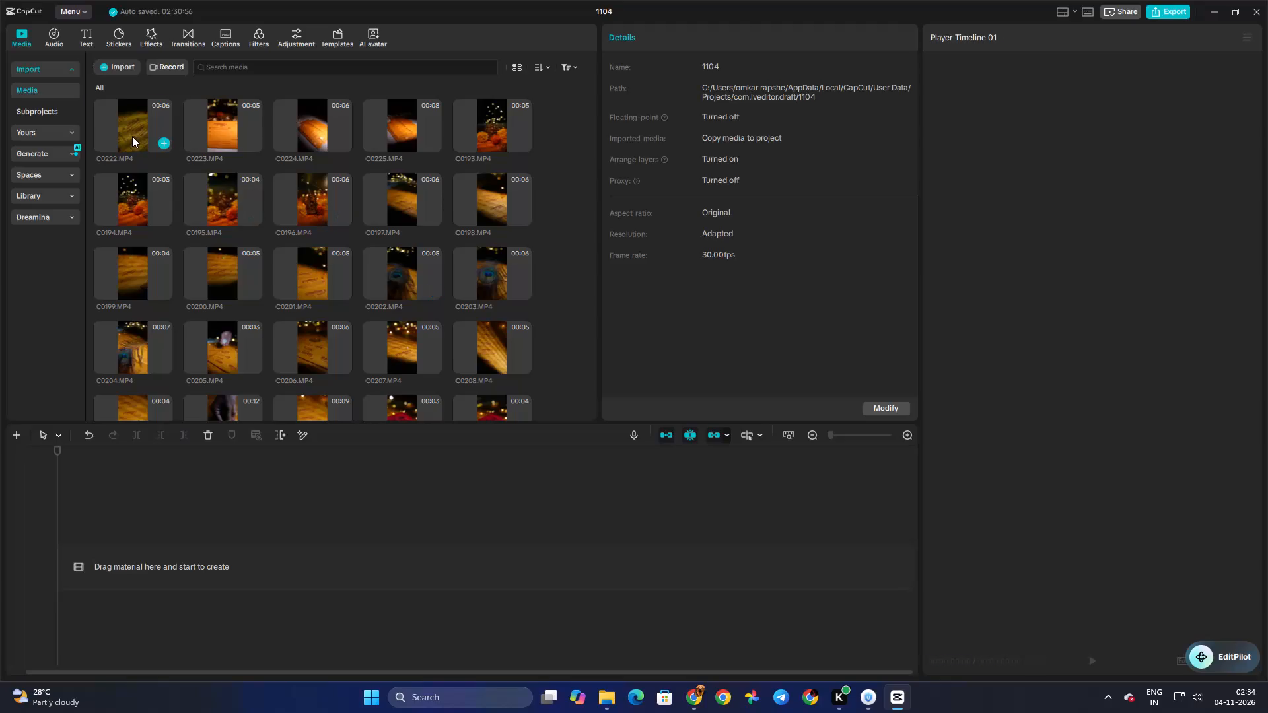
Preview the clips from C0223.MP4 through C0196.MP4 and add the Ganesha clip C0196.MP4 to the empty timeline.
{"action": "left_click", "coordinate": [210, 128]}
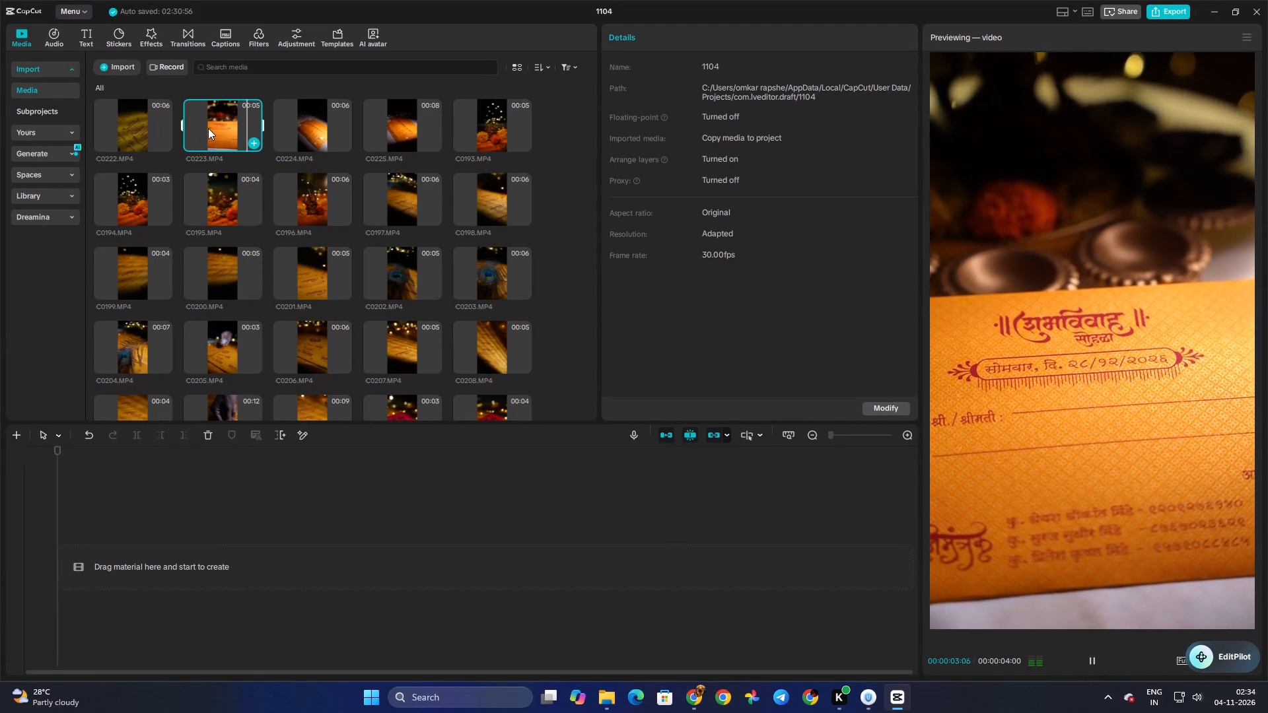
{"action": "left_click", "coordinate": [314, 119]}
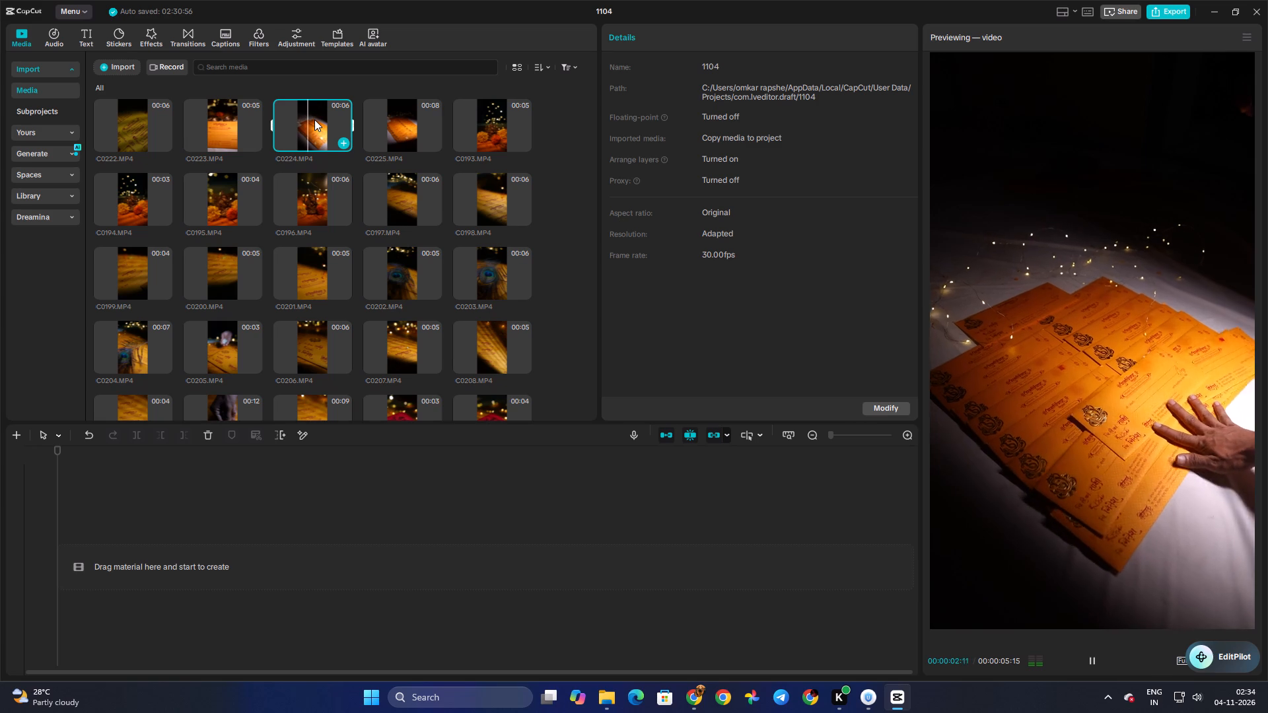
{"action": "left_click", "coordinate": [382, 113]}
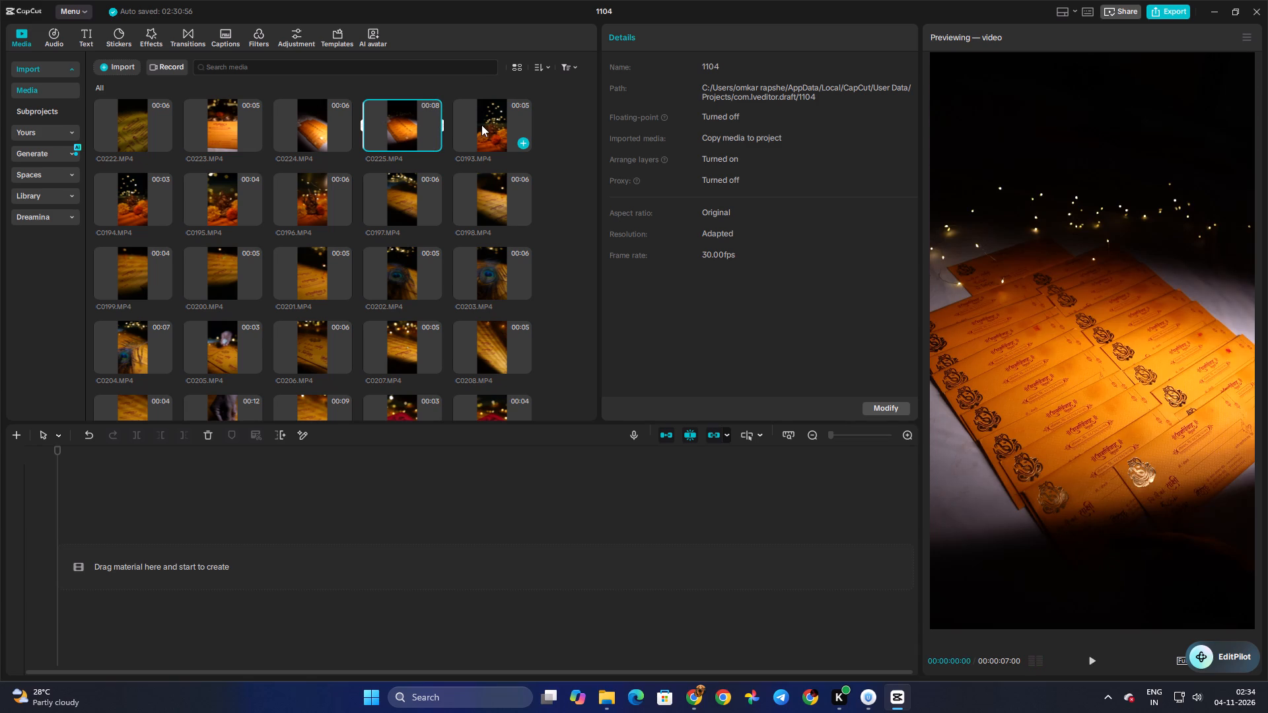
{"action": "left_click", "coordinate": [487, 125]}
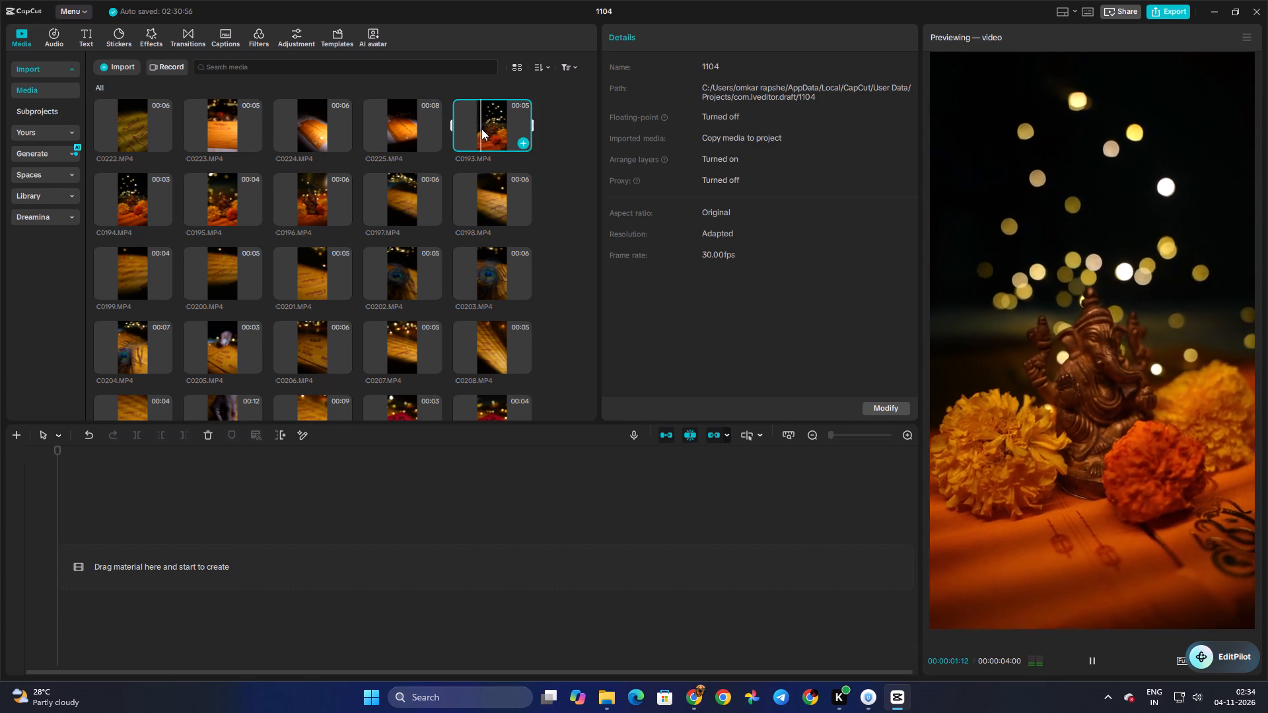
{"action": "left_click", "coordinate": [141, 208]}
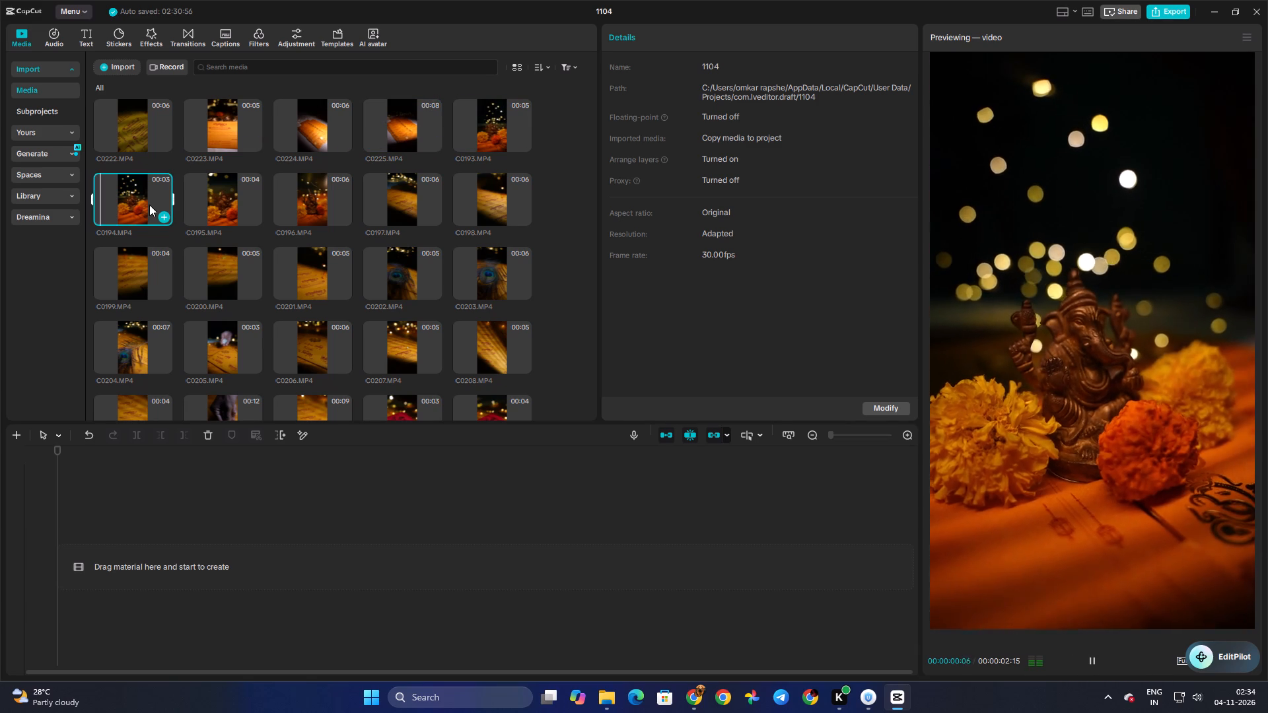
{"action": "left_click", "coordinate": [205, 198]}
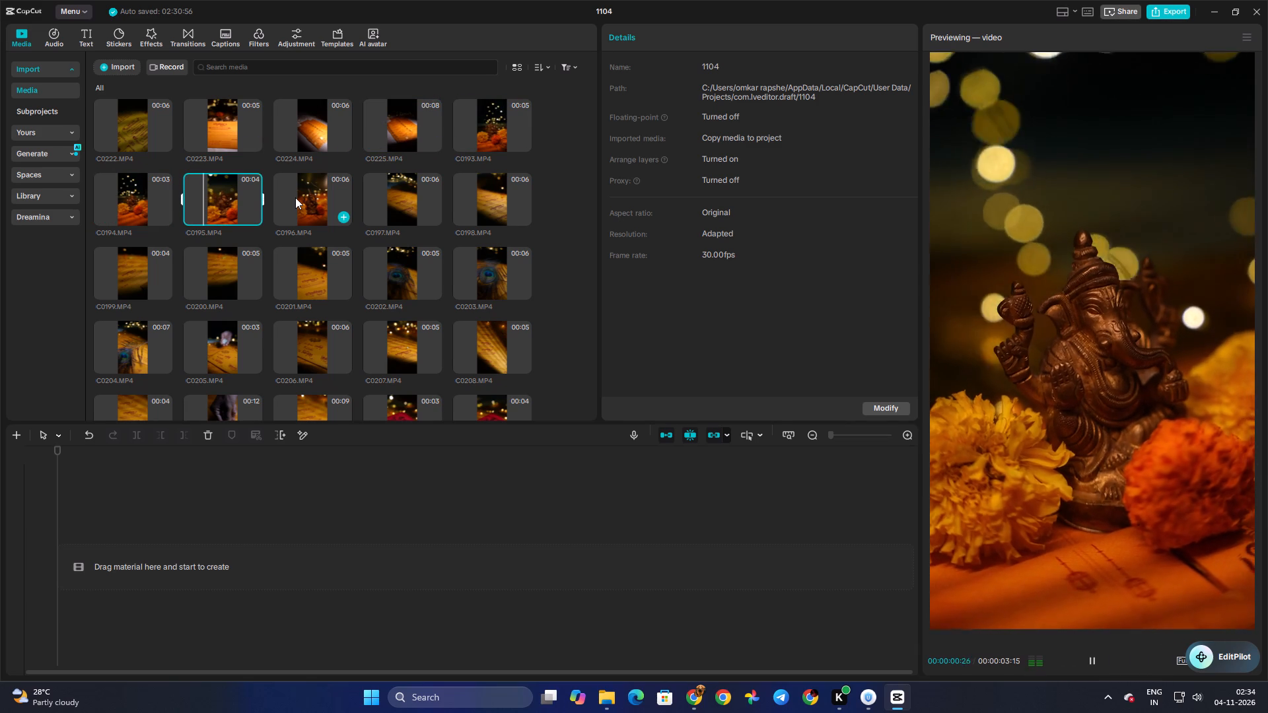
{"action": "left_click", "coordinate": [324, 197]}
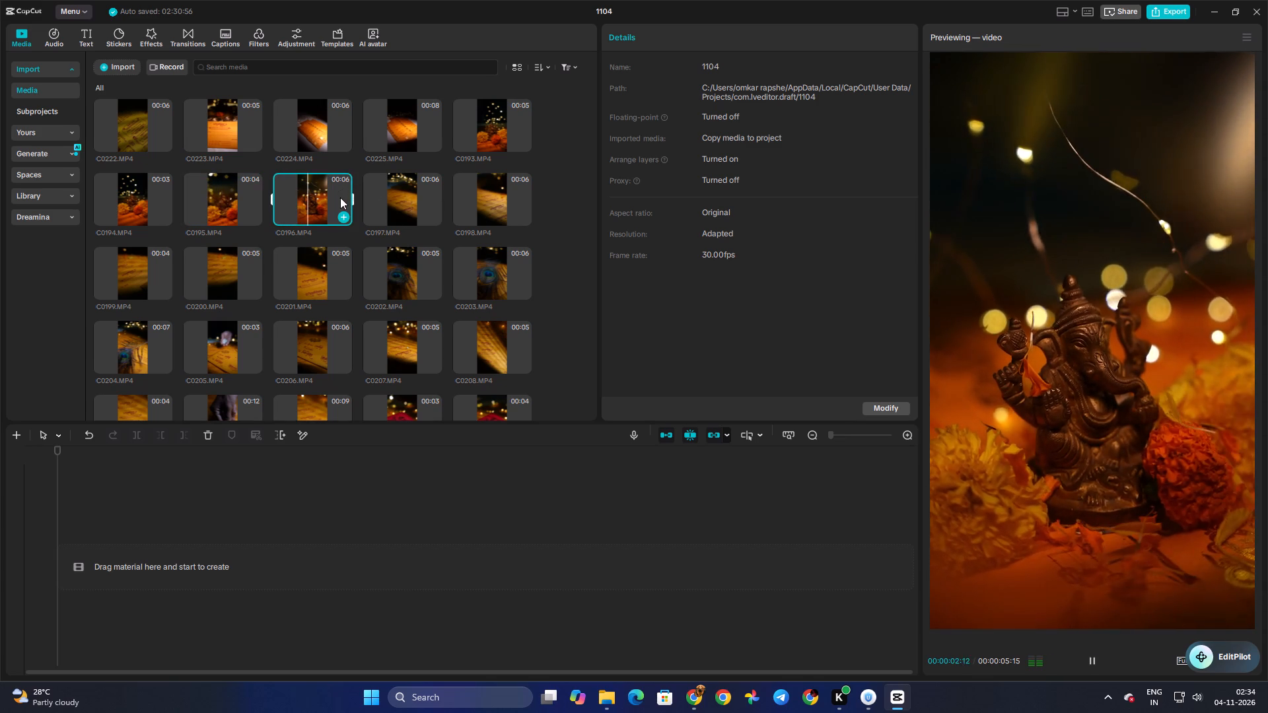
{"action": "left_click", "coordinate": [343, 218]}
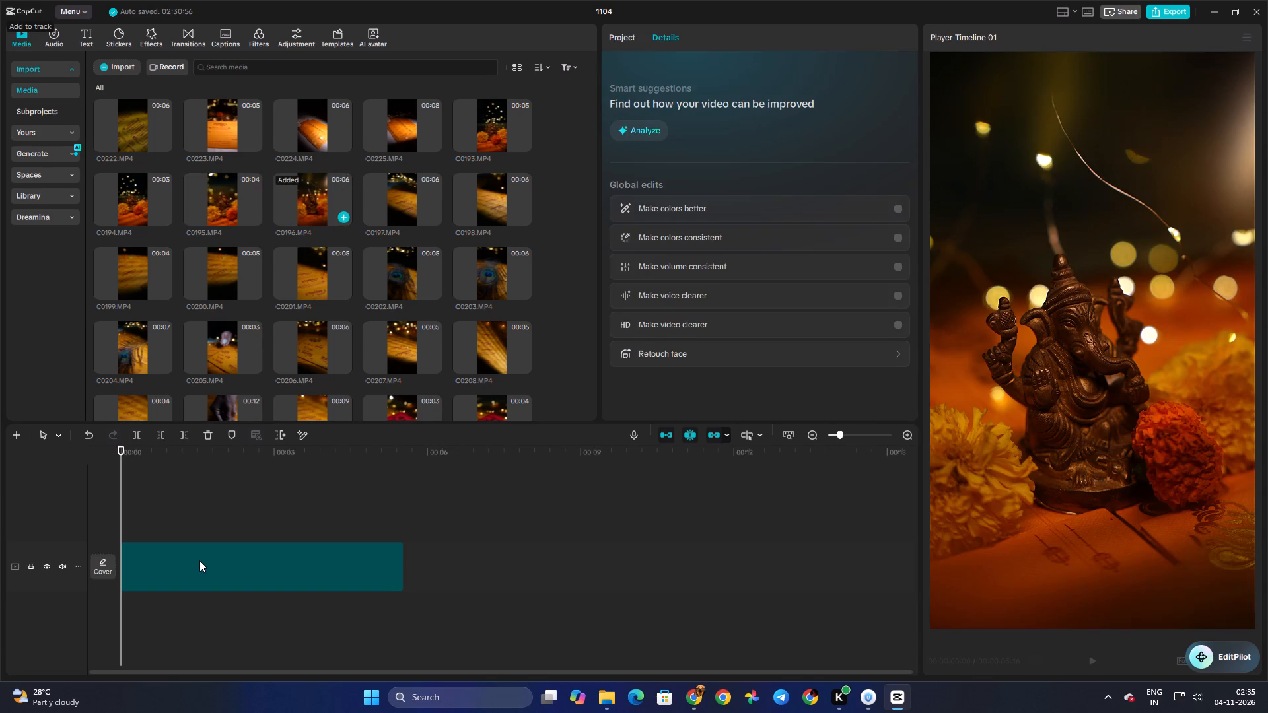
Scrub through C0196.MP4 on the timeline and trim its end so the clip lasts about 00:00:01:17.
{"action": "left_click", "coordinate": [158, 522]}
{"action": "left_click_drag", "start_coordinate": [158, 522], "coordinate": [205, 526]}
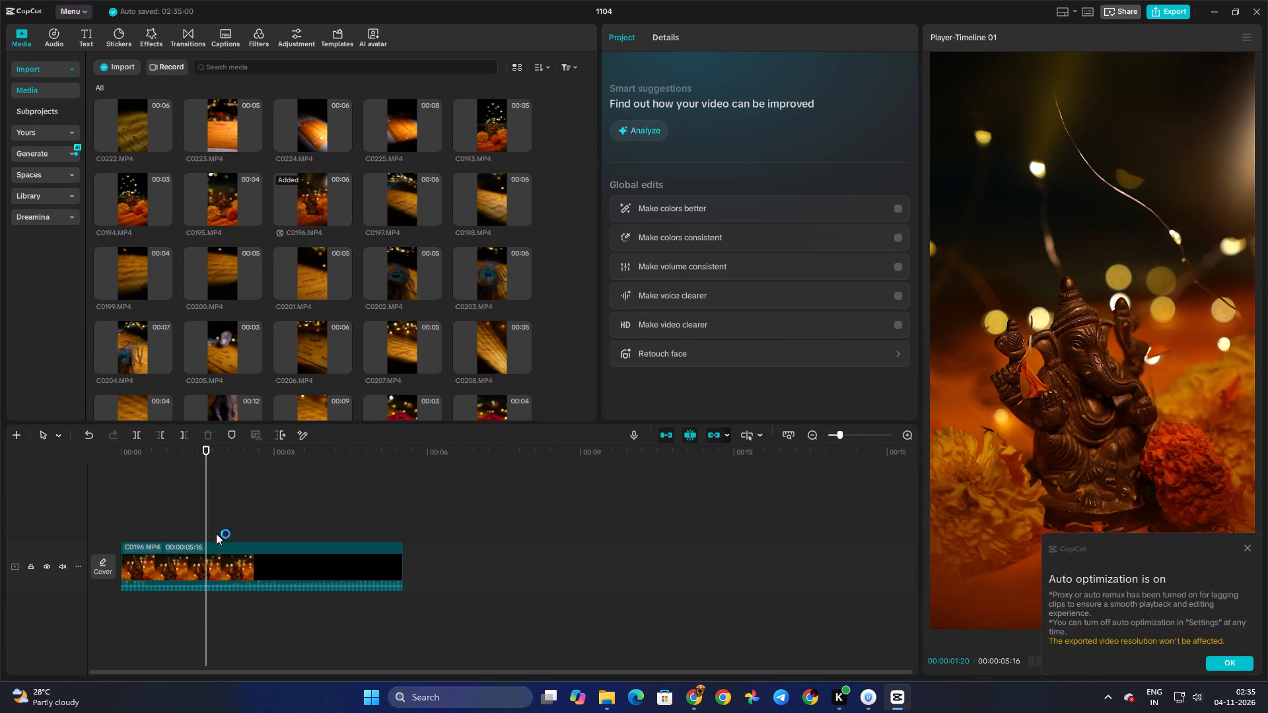
{"action": "left_click", "coordinate": [340, 574]}
{"action": "left_click_drag", "start_coordinate": [401, 570], "coordinate": [199, 560]}
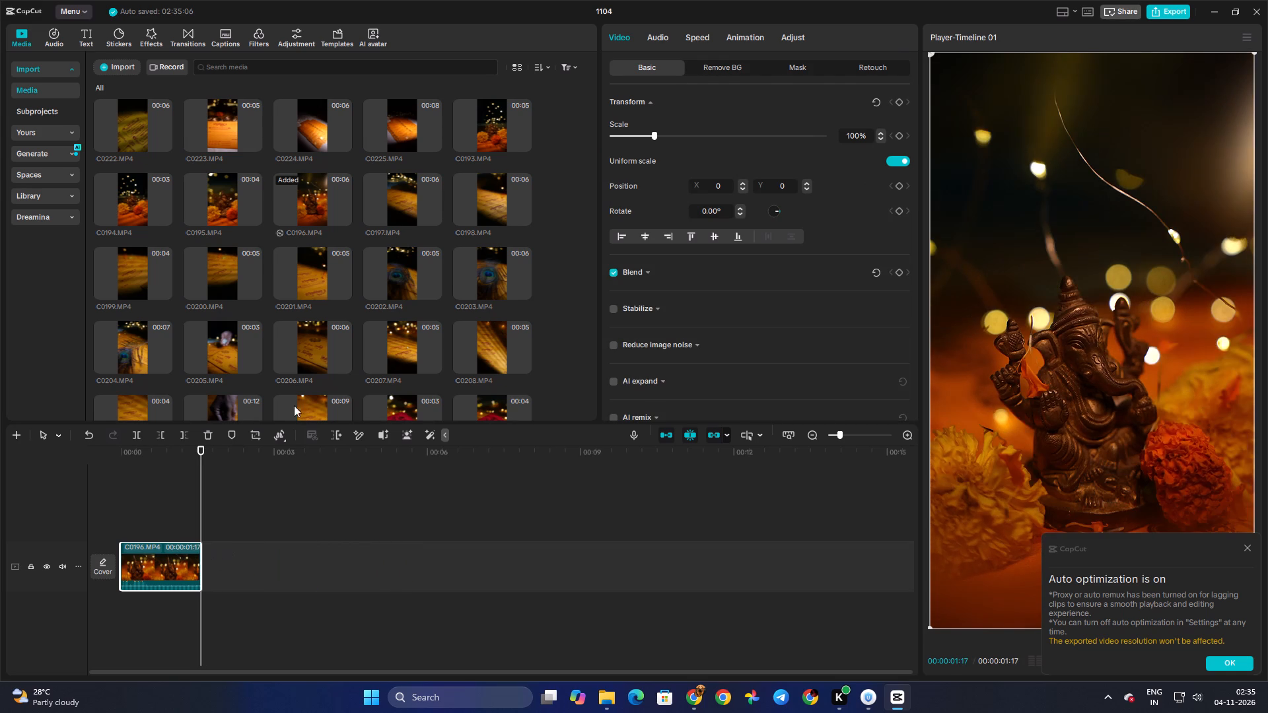
Preview the invitation-card clip C0197.MP4 and place it on the main track directly after C0196.MP4.
{"action": "left_click", "coordinate": [390, 205]}
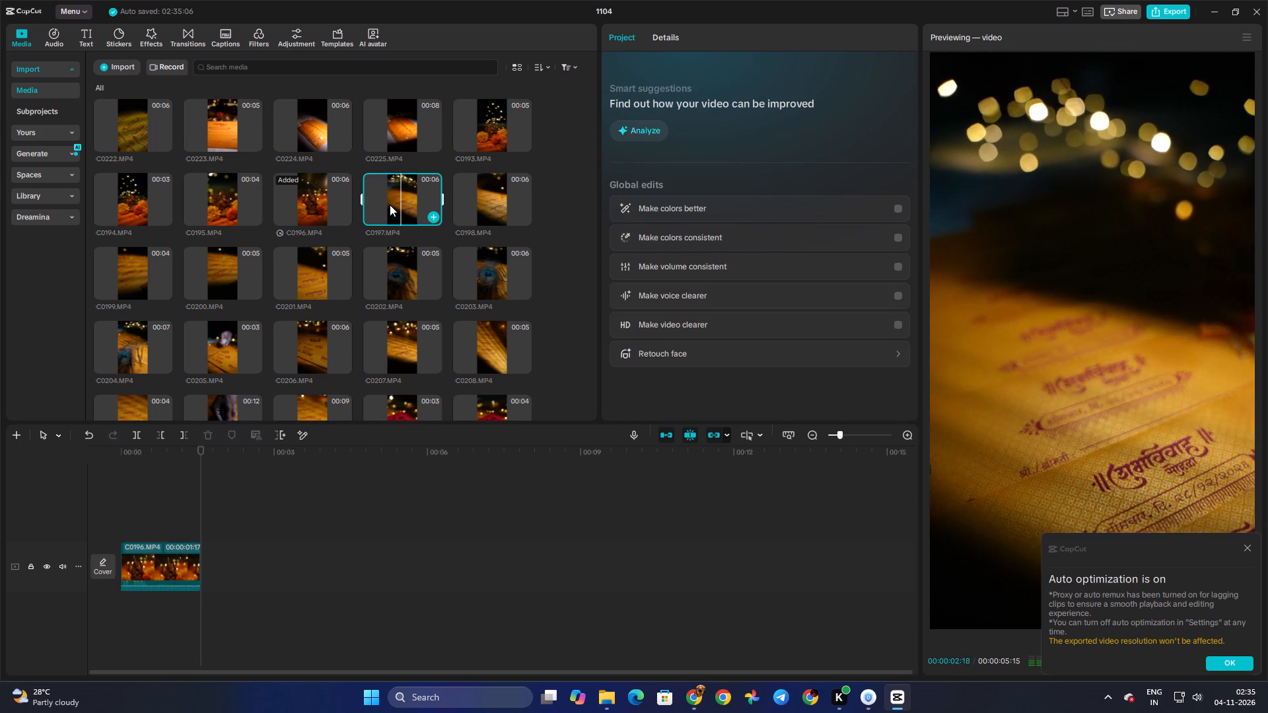
{"action": "key", "text": "space"}
{"action": "left_click_drag", "start_coordinate": [390, 205], "coordinate": [219, 574]}
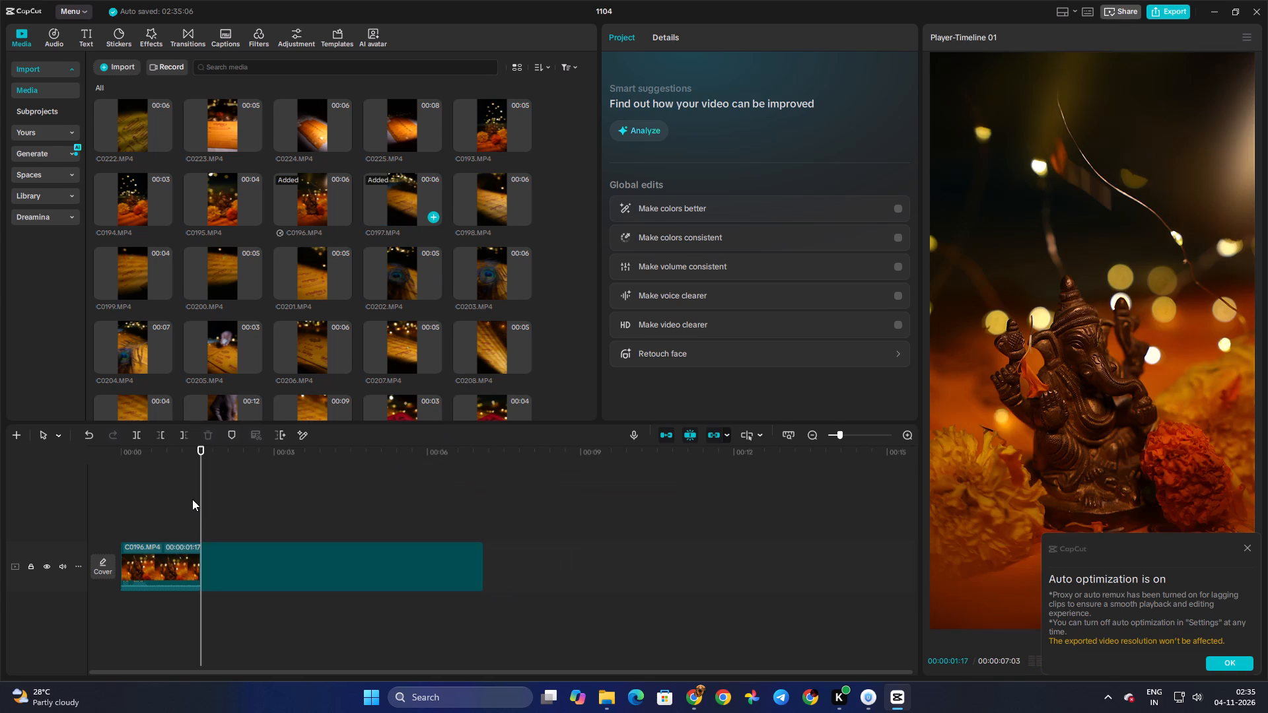
Trim the start and end of C0197.MP4 to about one second, so the sequence ends at 00:00:02:17.
{"action": "double_click", "coordinate": [191, 497]}
{"action": "left_click_drag", "start_coordinate": [191, 496], "coordinate": [260, 503]}
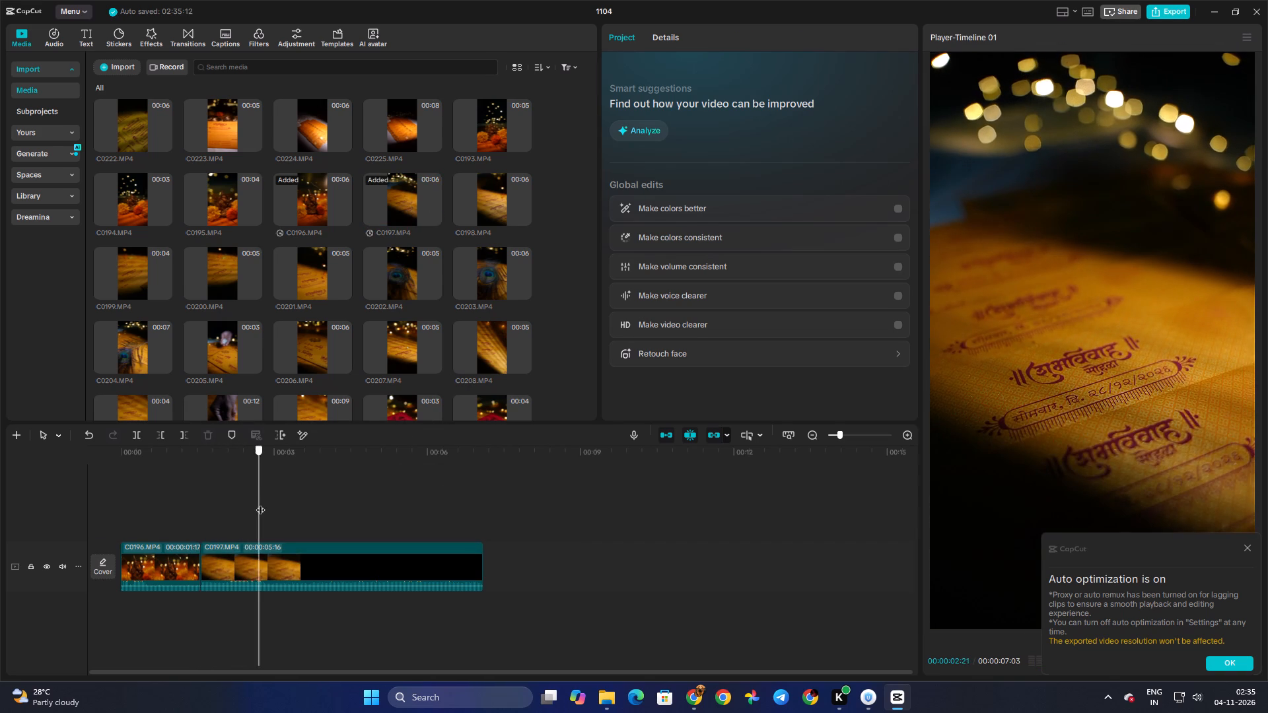
{"action": "left_click_drag", "start_coordinate": [260, 503], "coordinate": [278, 507]}
{"action": "left_click", "coordinate": [252, 569]}
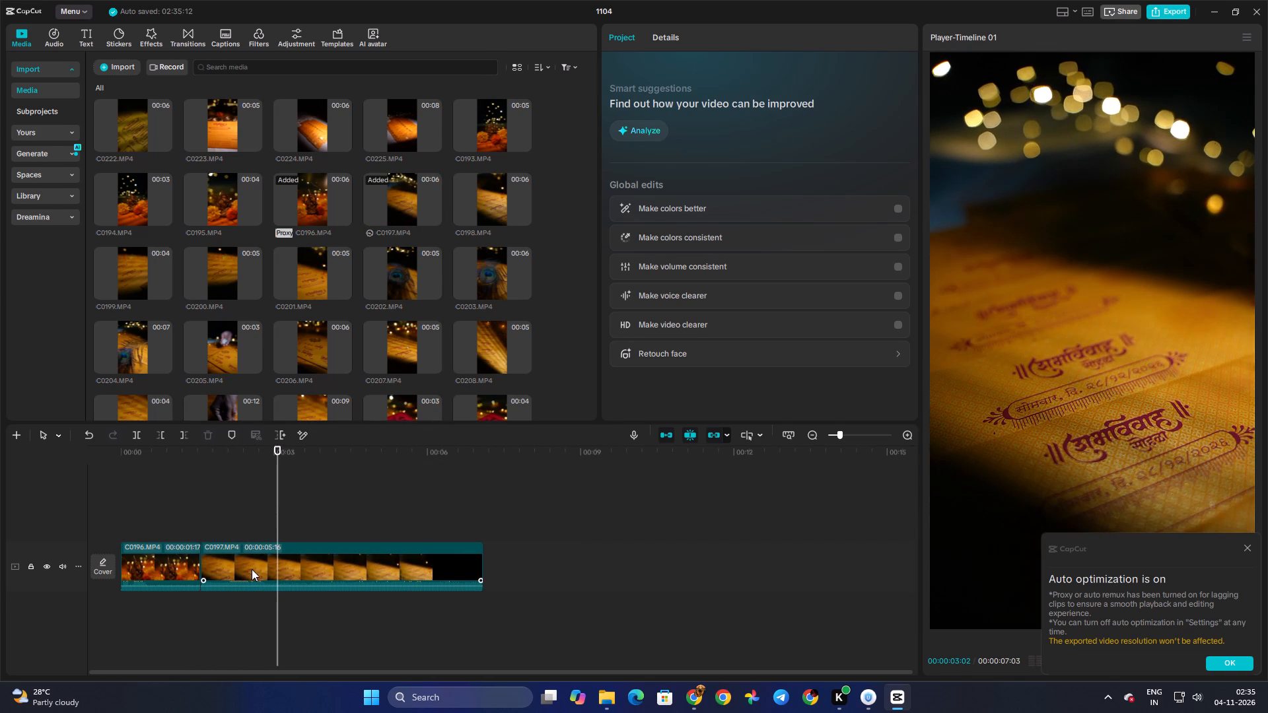
{"action": "left_click_drag", "start_coordinate": [198, 555], "coordinate": [275, 561]}
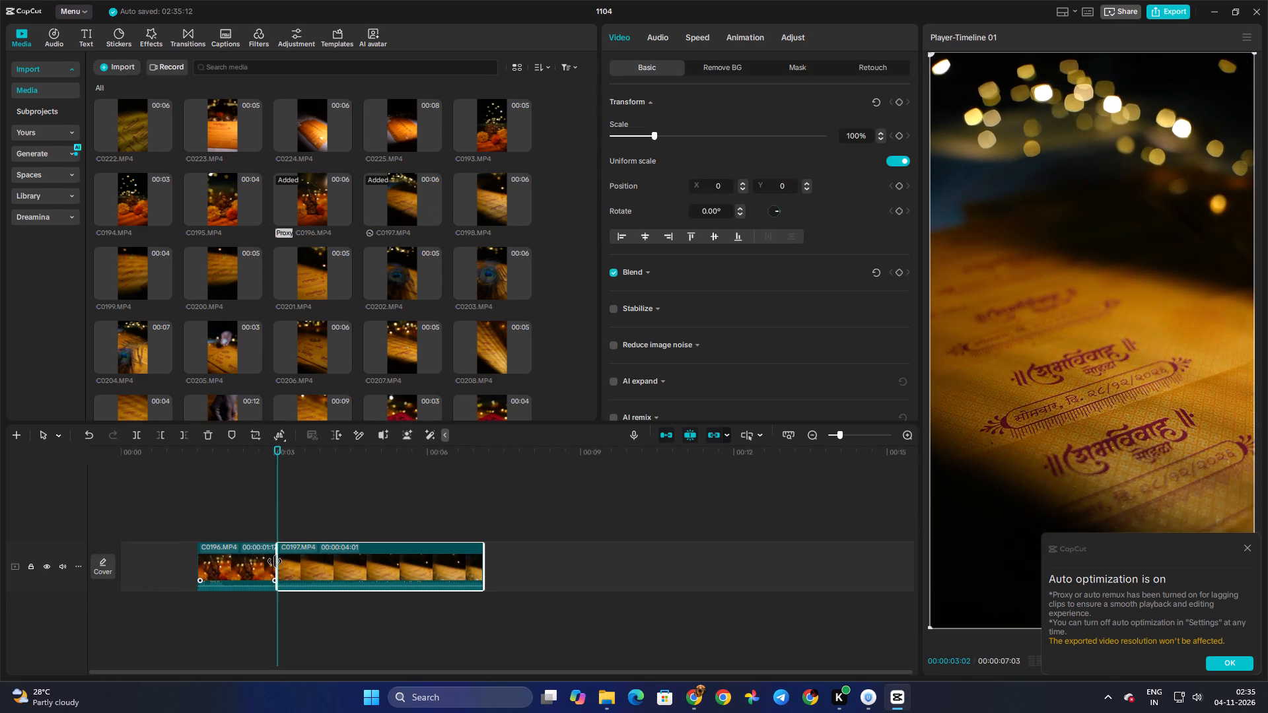
{"action": "left_click_drag", "start_coordinate": [275, 561], "coordinate": [275, 561]}
{"action": "left_click_drag", "start_coordinate": [405, 568], "coordinate": [283, 564]}
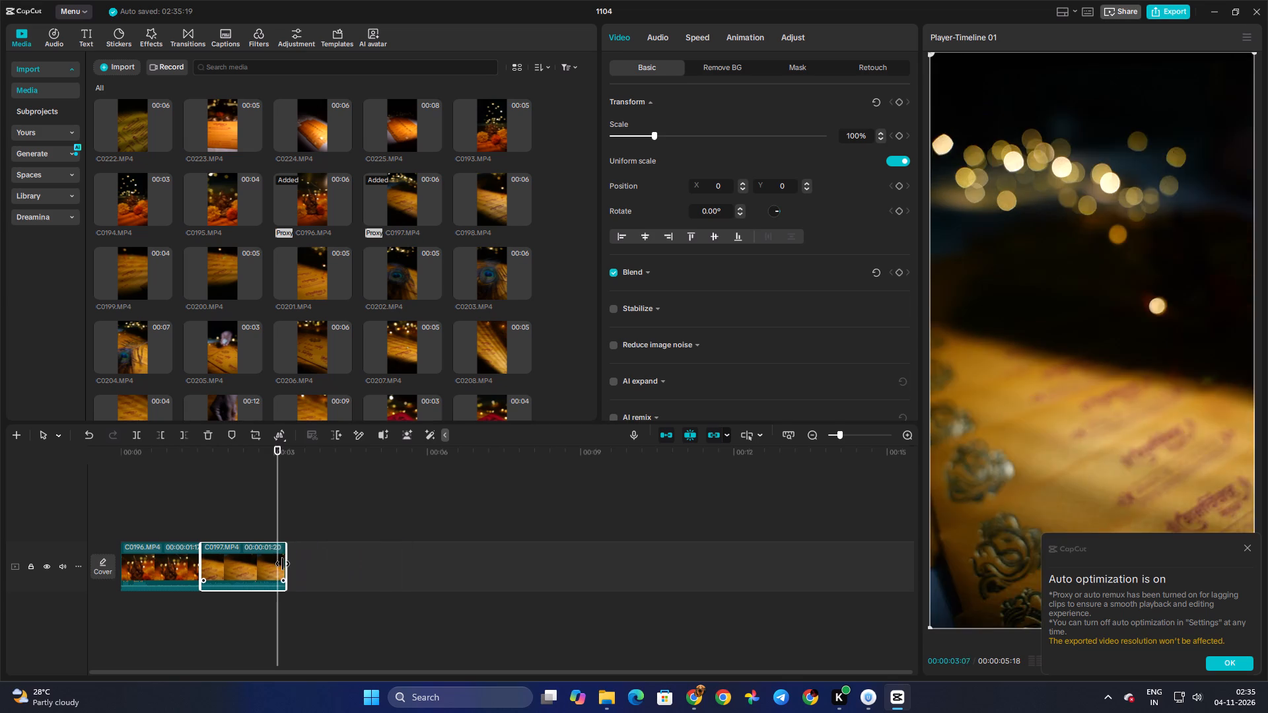
{"action": "left_click_drag", "start_coordinate": [283, 564], "coordinate": [250, 561]}
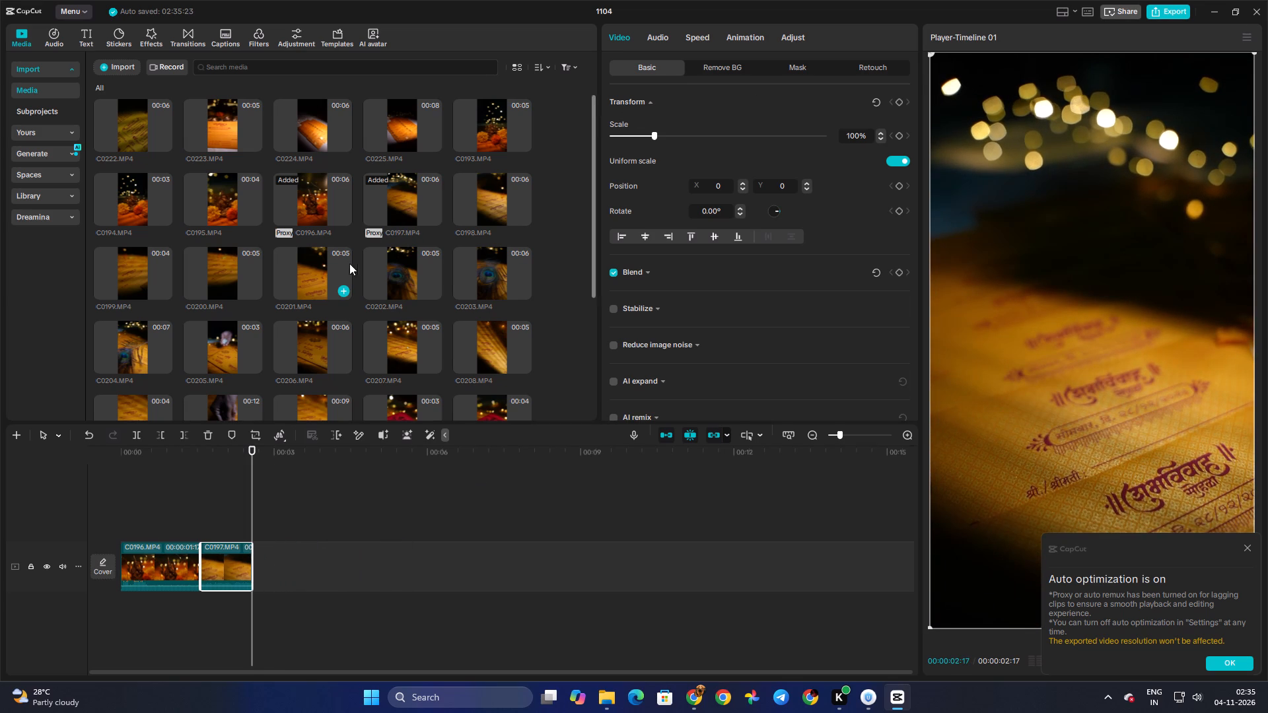
Preview the clips from C0200.MP4 through C0204.MP4 and add the peacock-feather clip C0202.MP4 after C0197.MP4.
{"action": "left_click", "coordinate": [203, 265]}
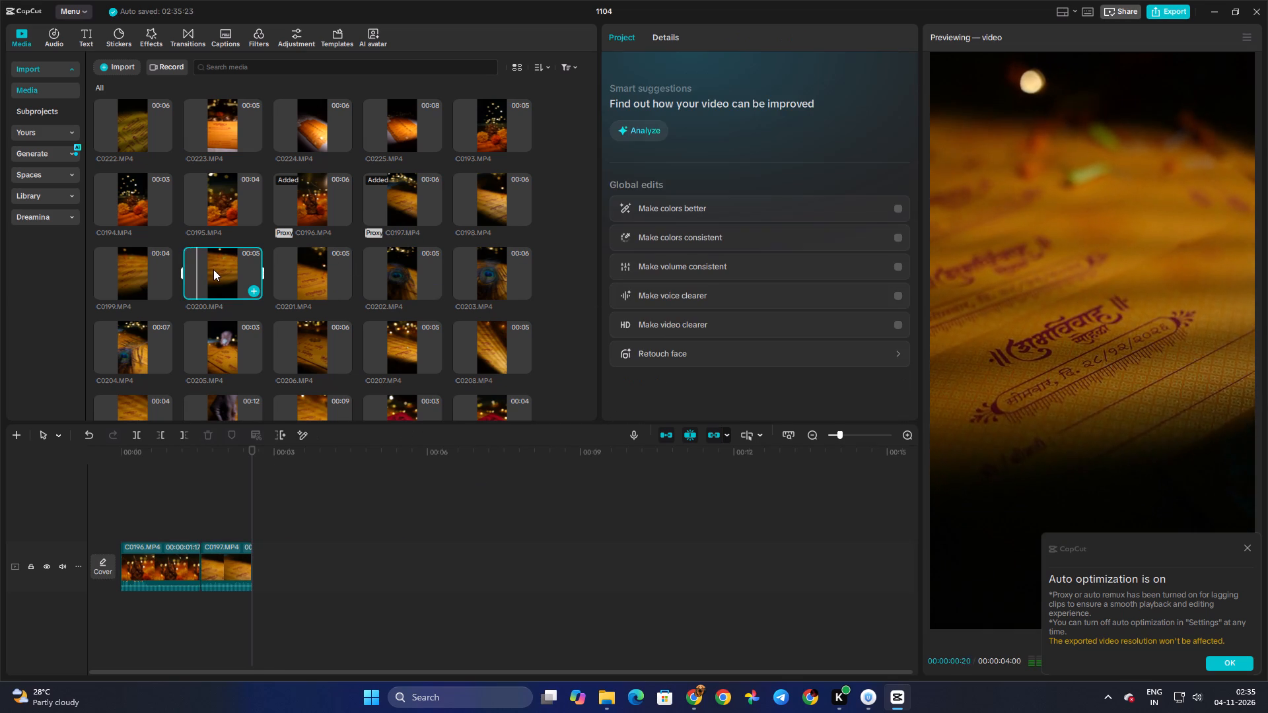
{"action": "left_click", "coordinate": [317, 273]}
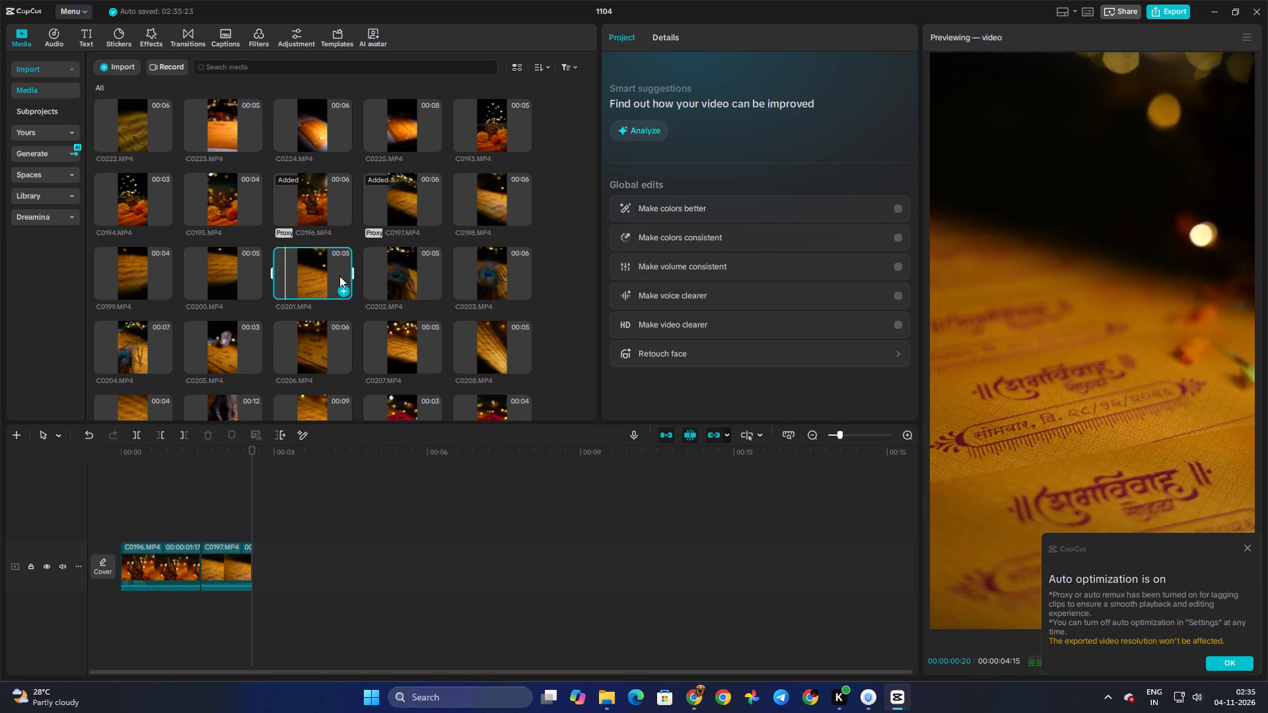
{"action": "left_click", "coordinate": [411, 282]}
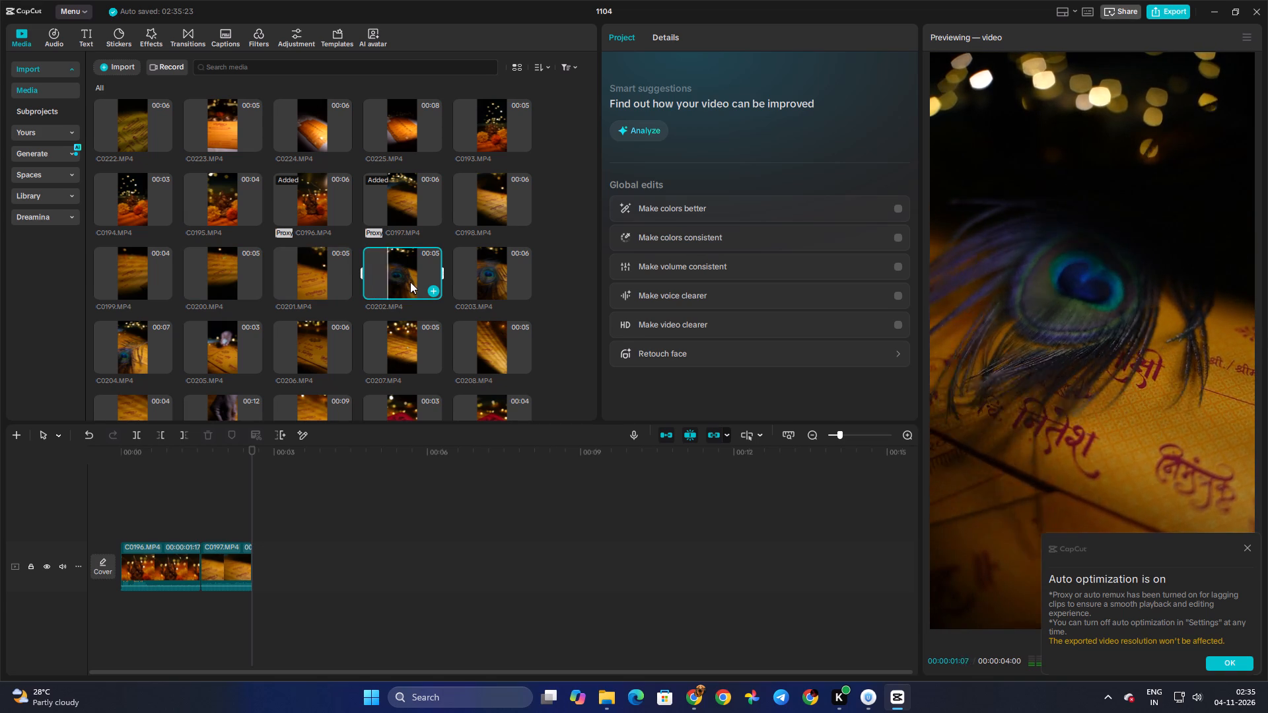
{"action": "key", "text": "space"}
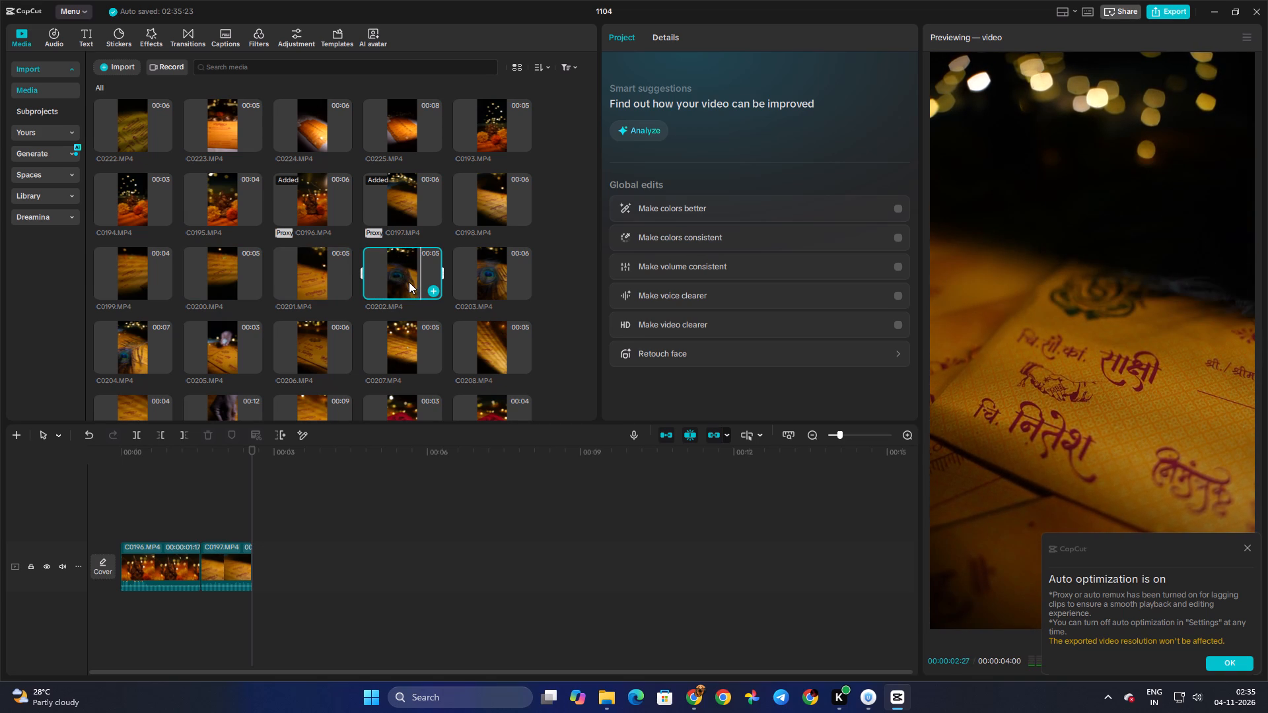
{"action": "left_click", "coordinate": [490, 277]}
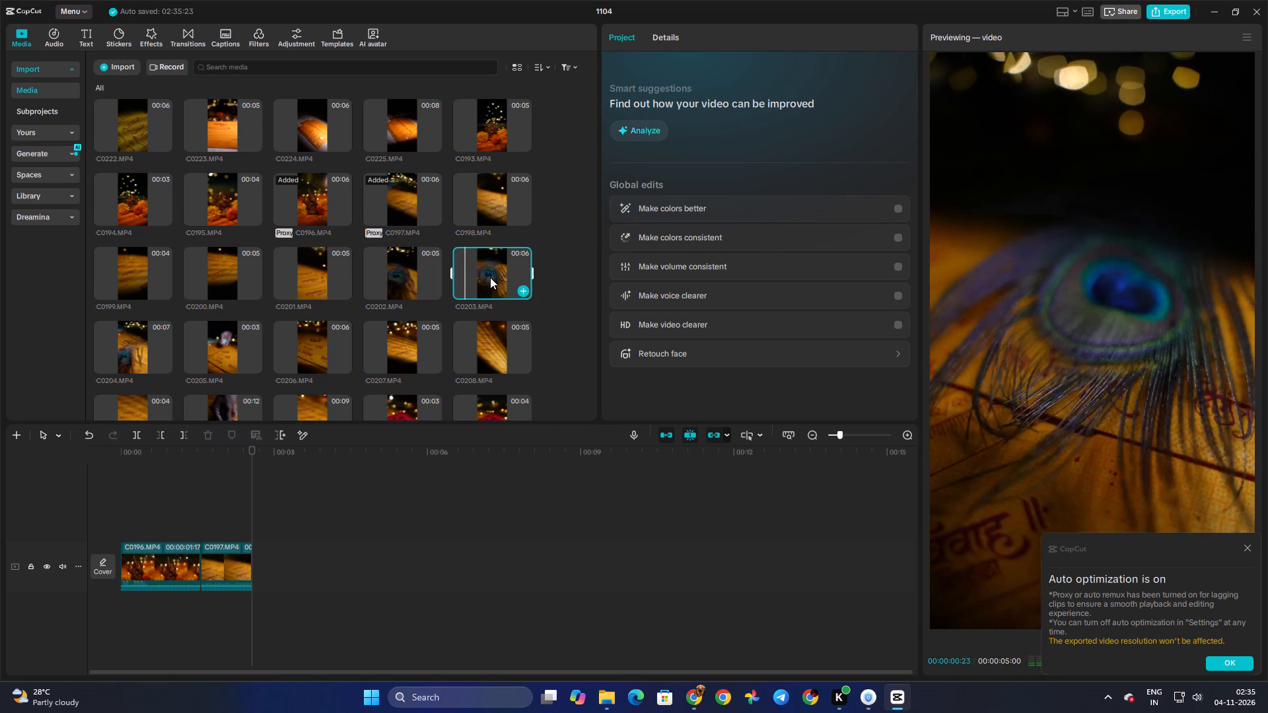
{"action": "key", "text": "space"}
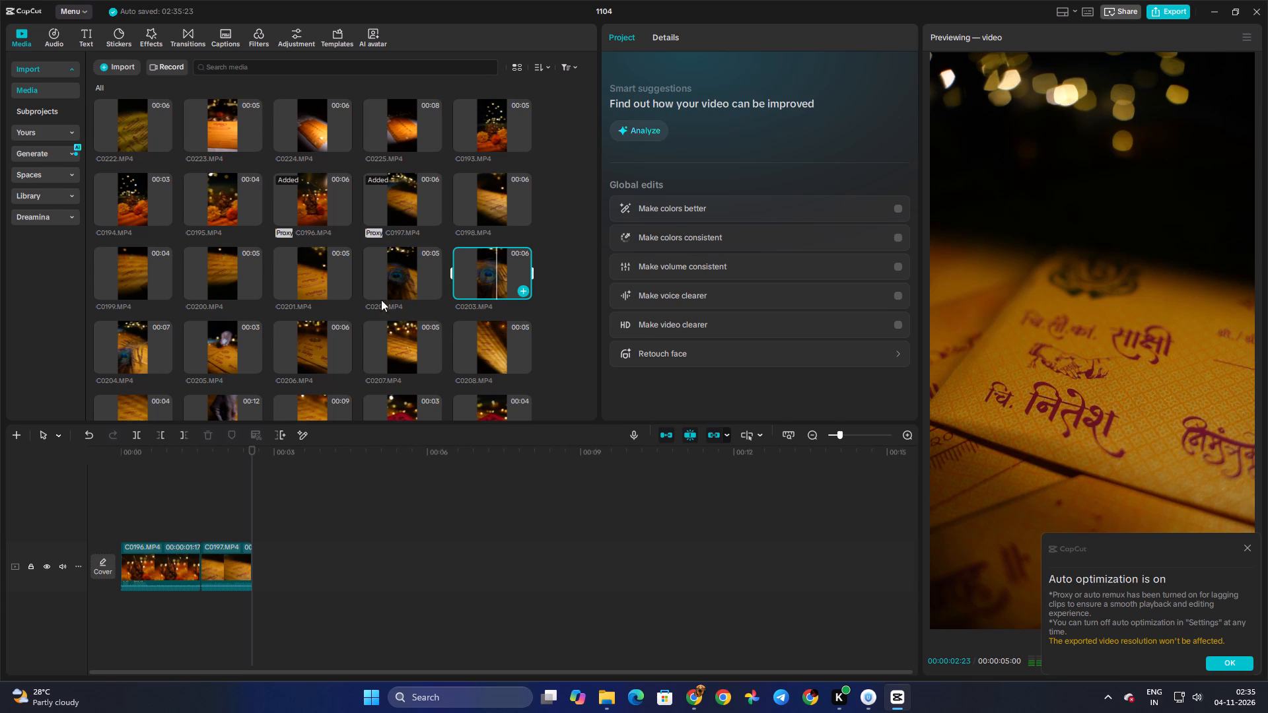
{"action": "left_click", "coordinate": [113, 341]}
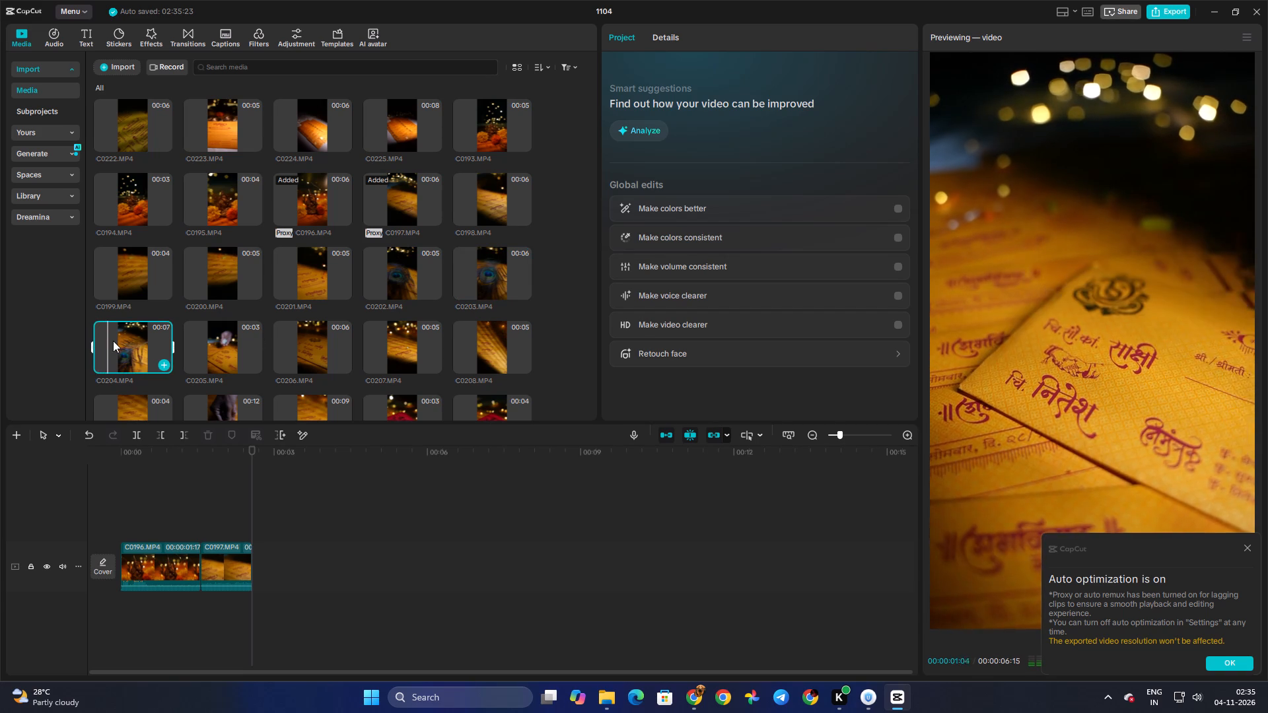
{"action": "key", "text": "space"}
{"action": "left_click", "coordinate": [378, 277]}
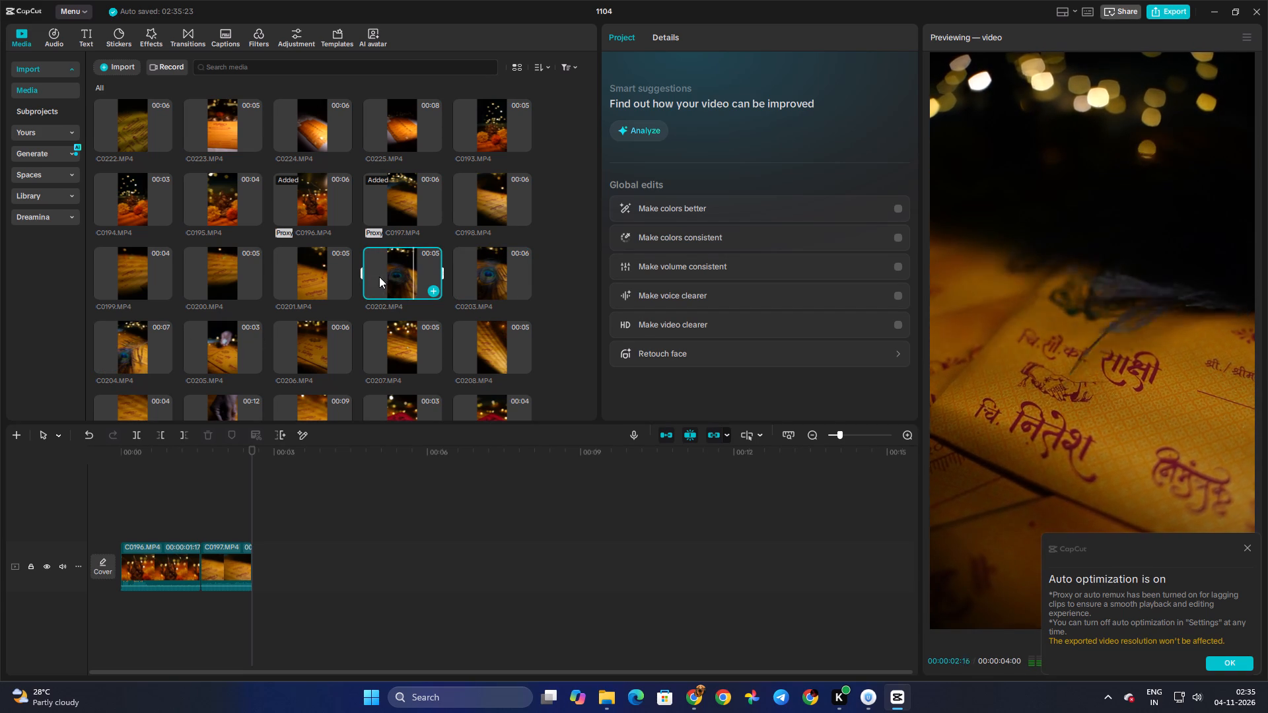
{"action": "key", "text": "space"}
{"action": "left_click", "coordinate": [429, 292]}
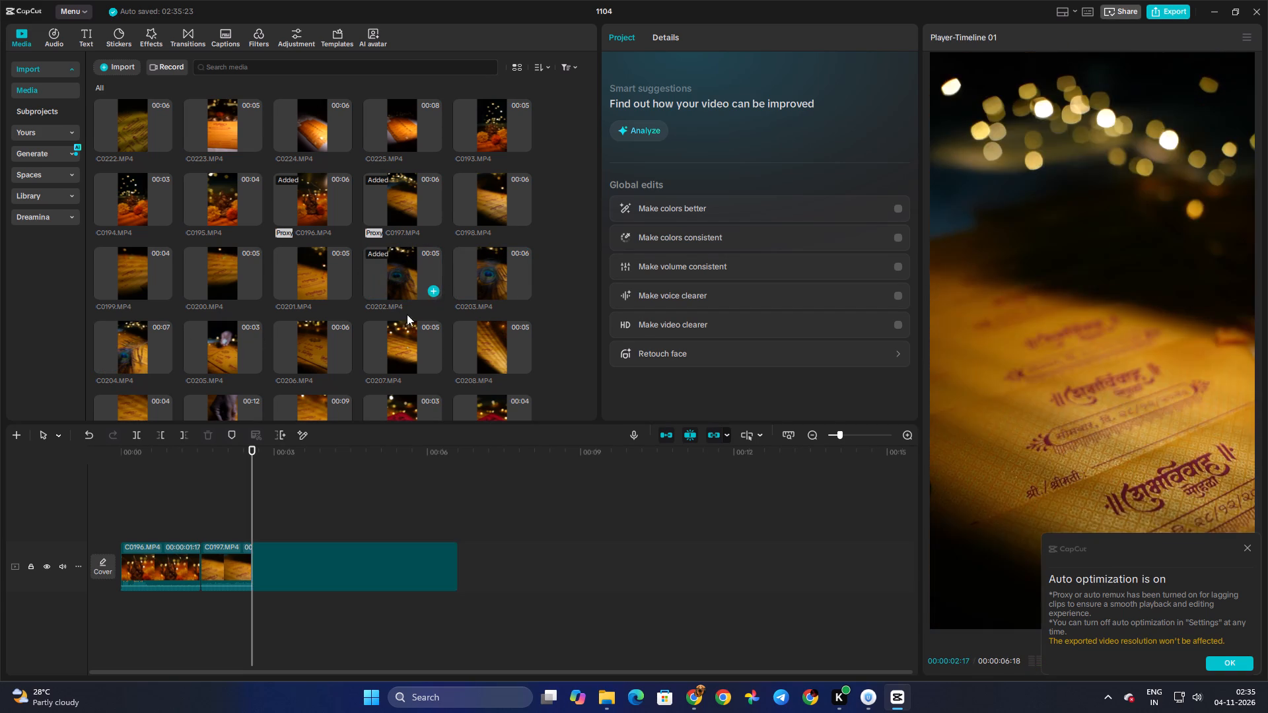
Scrub and play through C0202.MP4, and trim its start and end so it lasts about 00:00:01:19.
{"action": "left_click", "coordinate": [258, 526]}
{"action": "left_click_drag", "start_coordinate": [254, 522], "coordinate": [300, 521]}
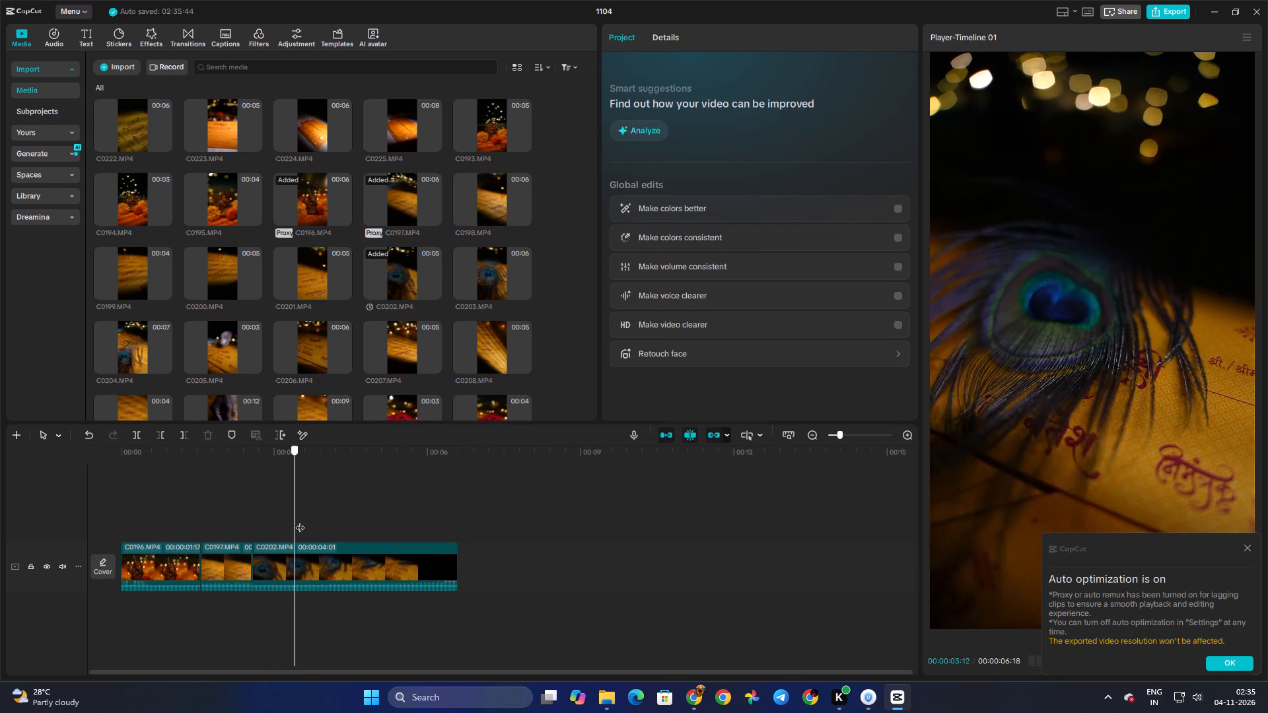
{"action": "left_click_drag", "start_coordinate": [300, 521], "coordinate": [285, 526]}
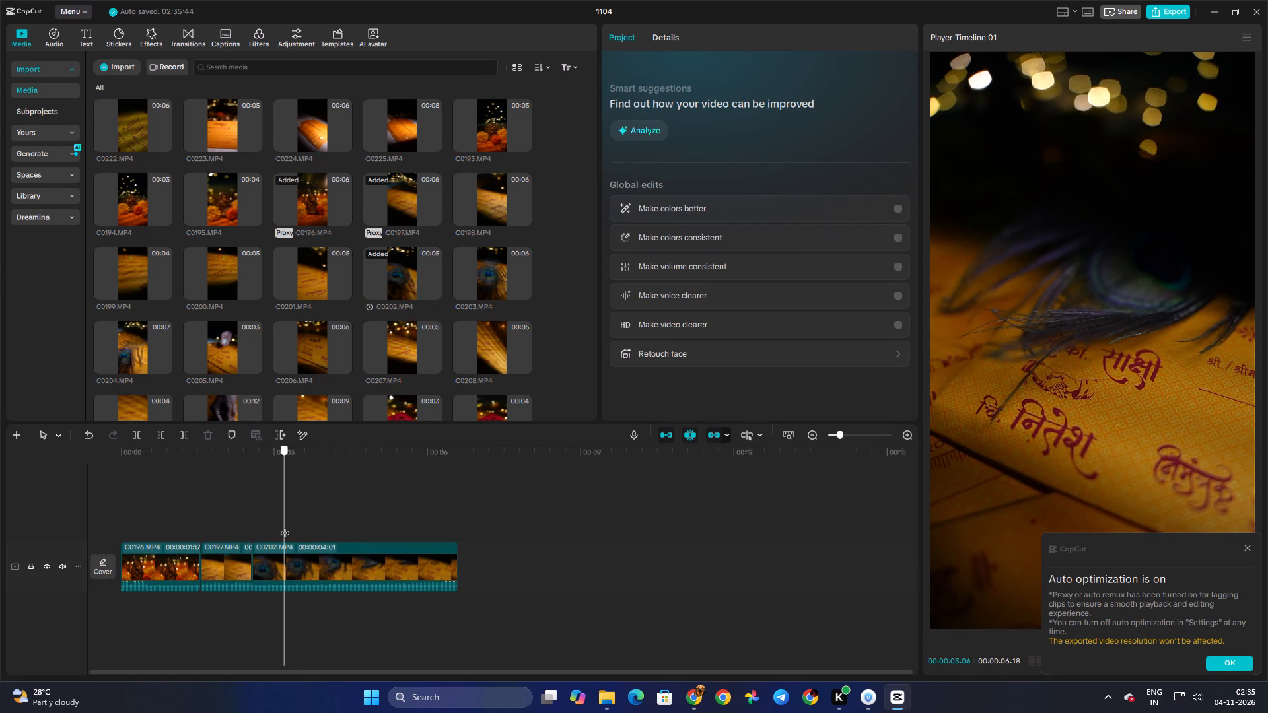
{"action": "left_click_drag", "start_coordinate": [285, 526], "coordinate": [284, 526]}
{"action": "key", "text": "space"}
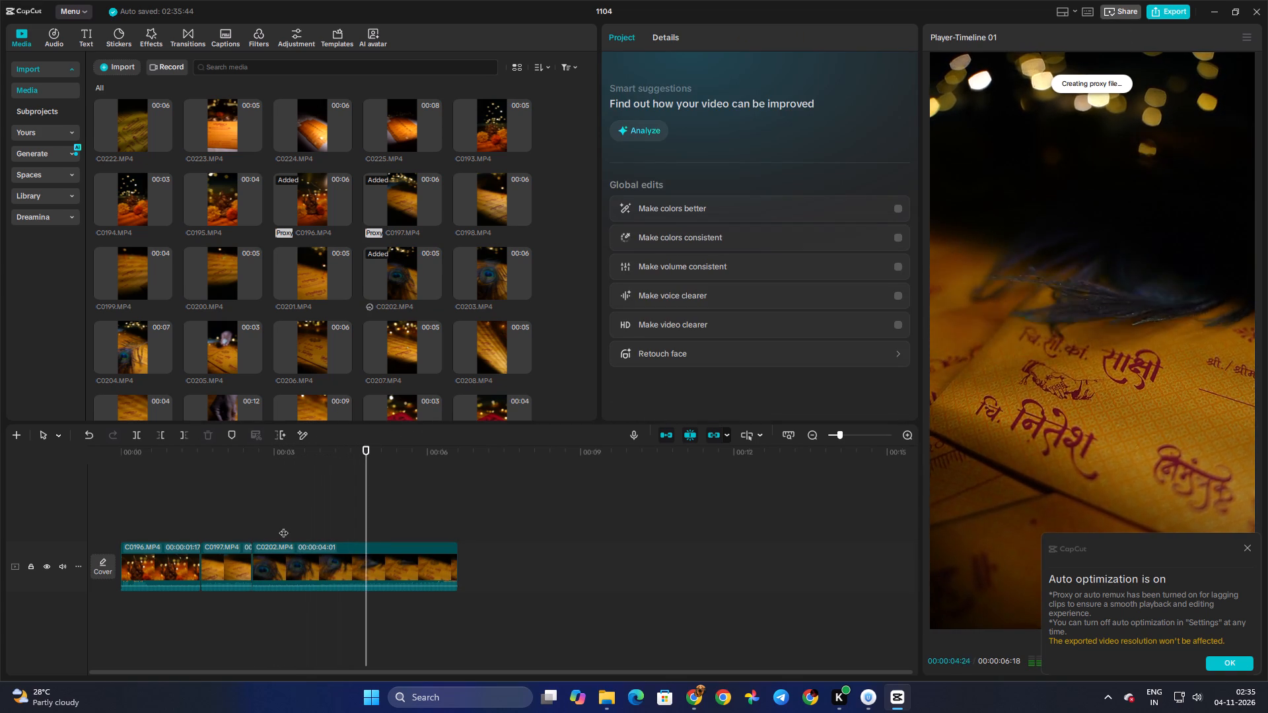
{"action": "key", "text": "space"}
{"action": "left_click", "coordinate": [339, 582]}
{"action": "left_click_drag", "start_coordinate": [457, 568], "coordinate": [367, 568]}
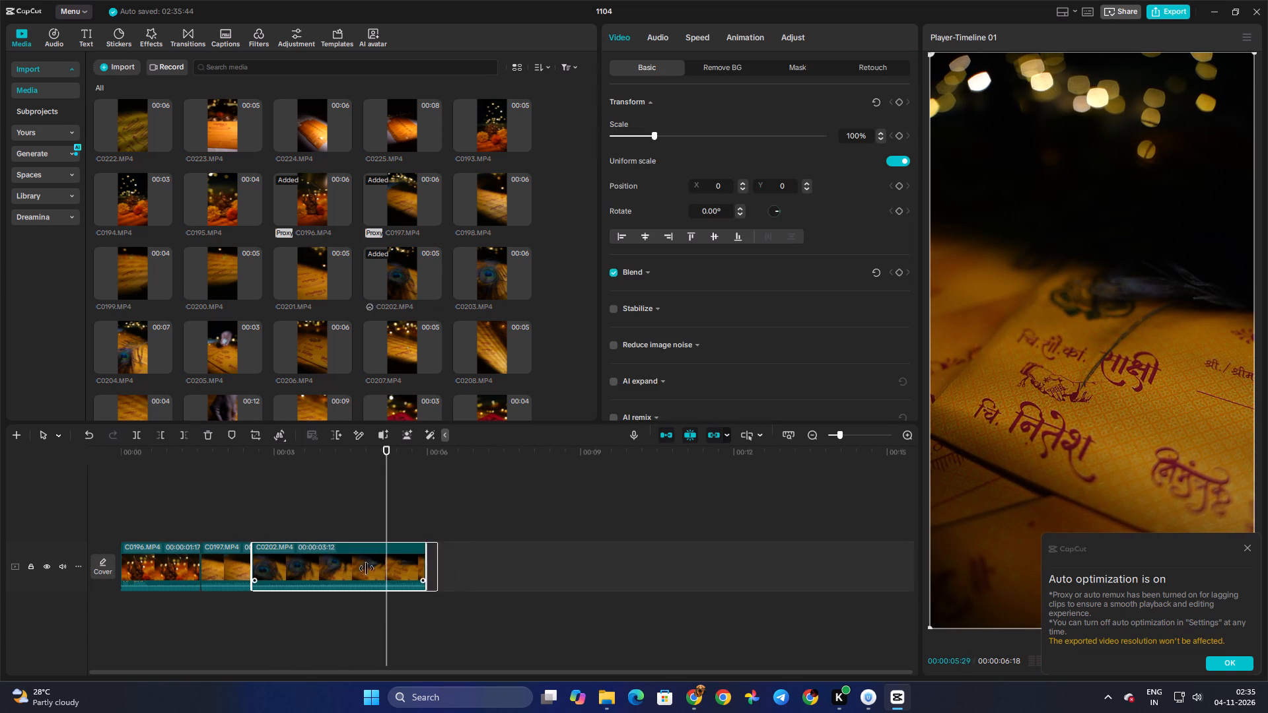
{"action": "left_click_drag", "start_coordinate": [367, 568], "coordinate": [326, 569]}
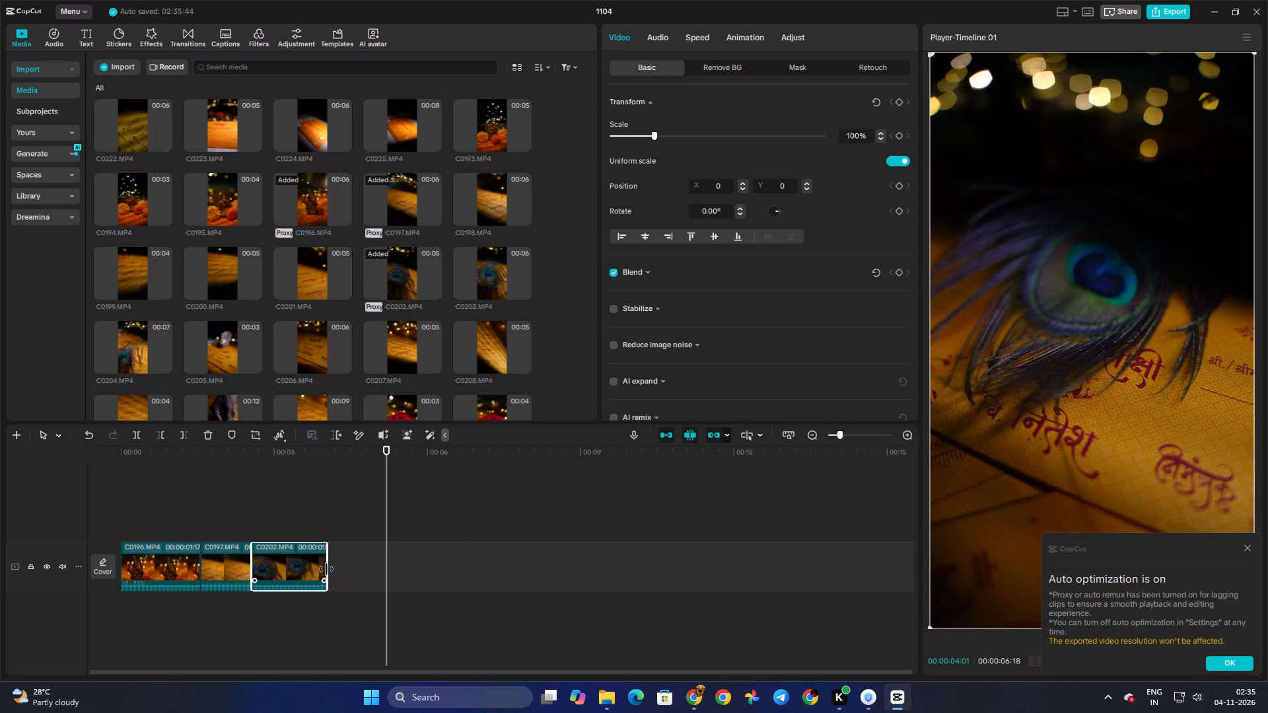
{"action": "left_click_drag", "start_coordinate": [326, 569], "coordinate": [378, 571]}
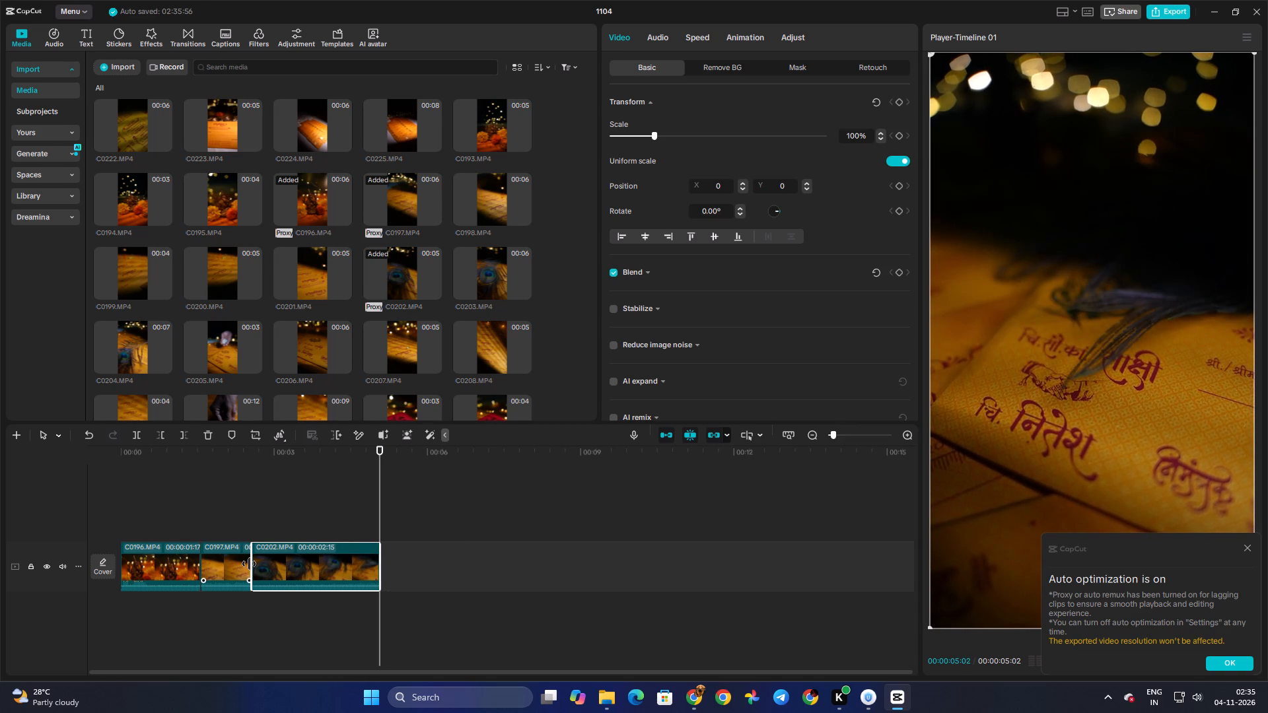
{"action": "left_click_drag", "start_coordinate": [249, 564], "coordinate": [295, 564]}
{"action": "left_click", "coordinate": [264, 518]}
{"action": "left_click_drag", "start_coordinate": [264, 518], "coordinate": [256, 518]}
Apply the Flash in speed curve to C0202.MP4 on the timeline and play the sequence.
{"action": "left_click", "coordinate": [279, 559]}
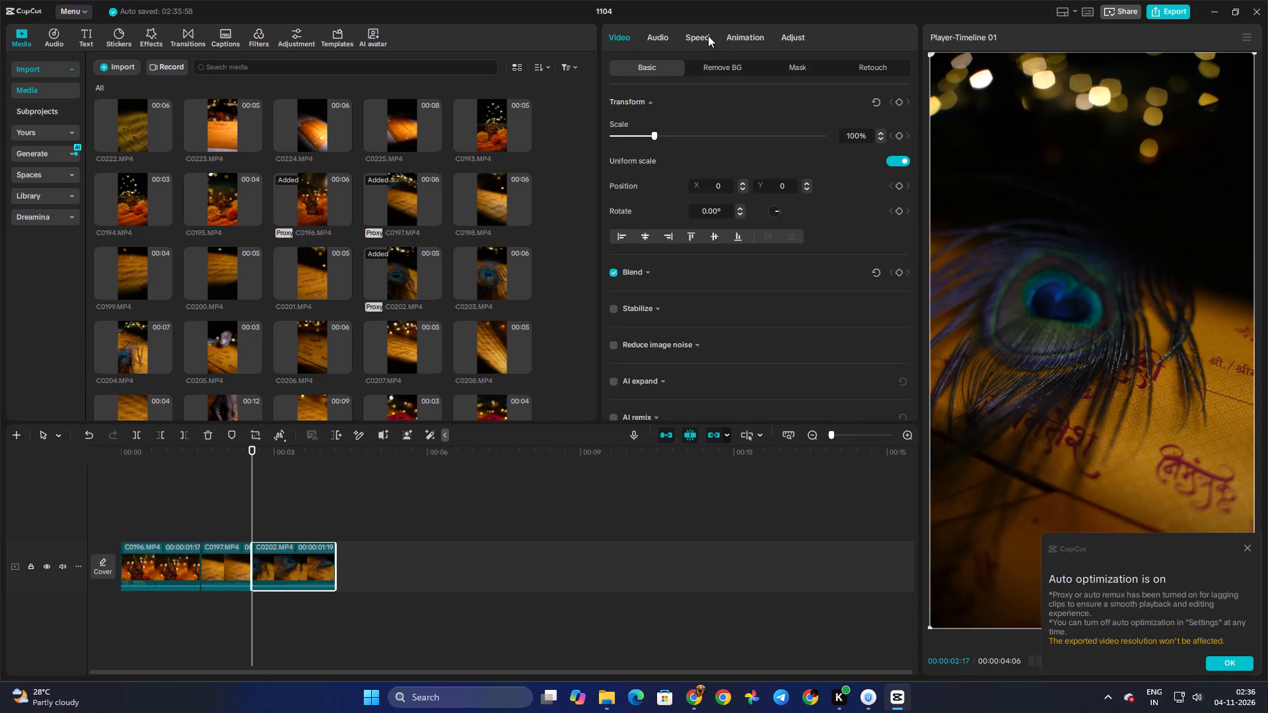
{"action": "left_click", "coordinate": [706, 36]}
{"action": "left_click", "coordinate": [746, 61]}
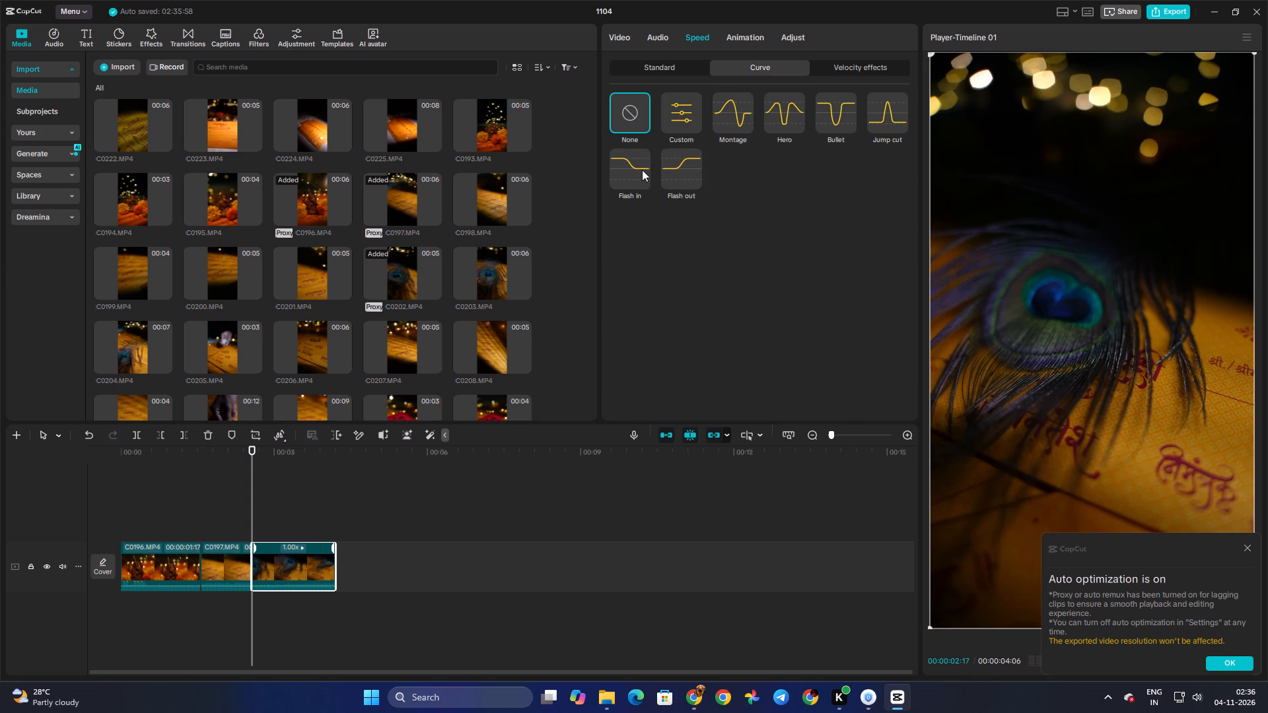
{"action": "left_click", "coordinate": [640, 170]}
{"action": "key", "text": "space"}
{"action": "key", "text": "space"}
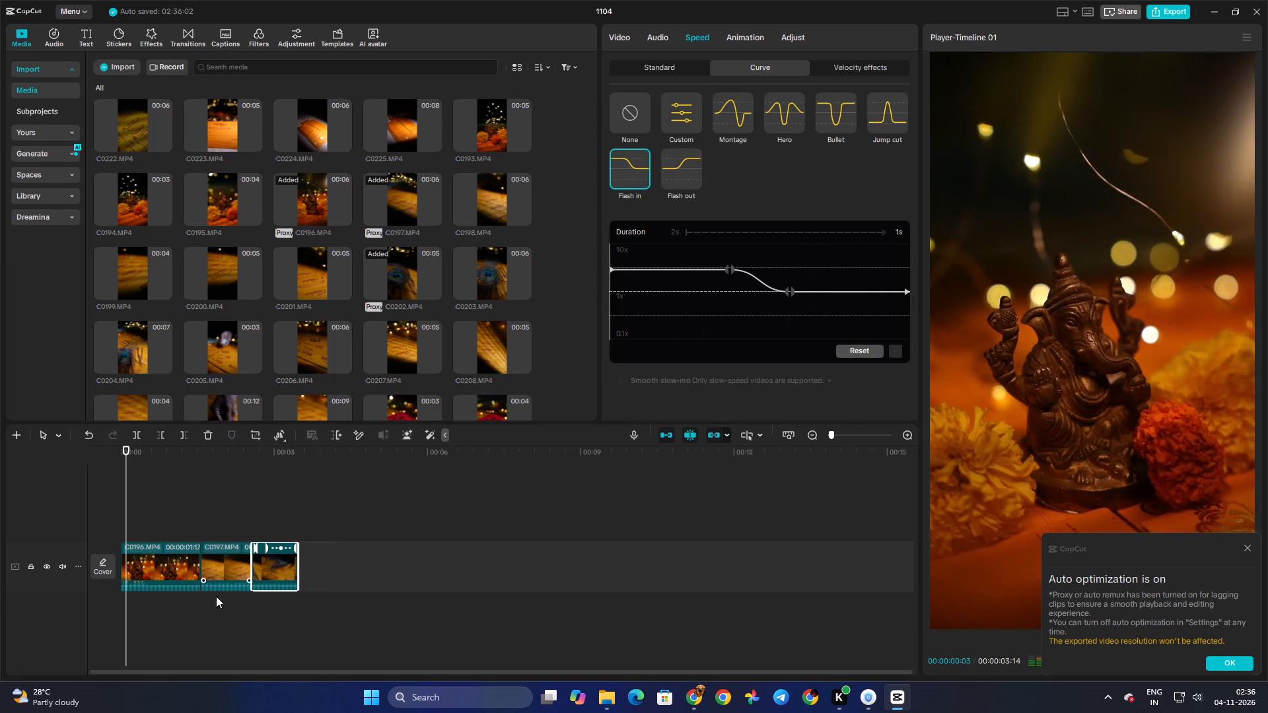
Play the sequence, mute the main video track's audio, and play it again.
{"action": "left_click", "coordinate": [268, 517]}
{"action": "left_click_drag", "start_coordinate": [268, 516], "coordinate": [253, 517]}
{"action": "key", "text": "space"}
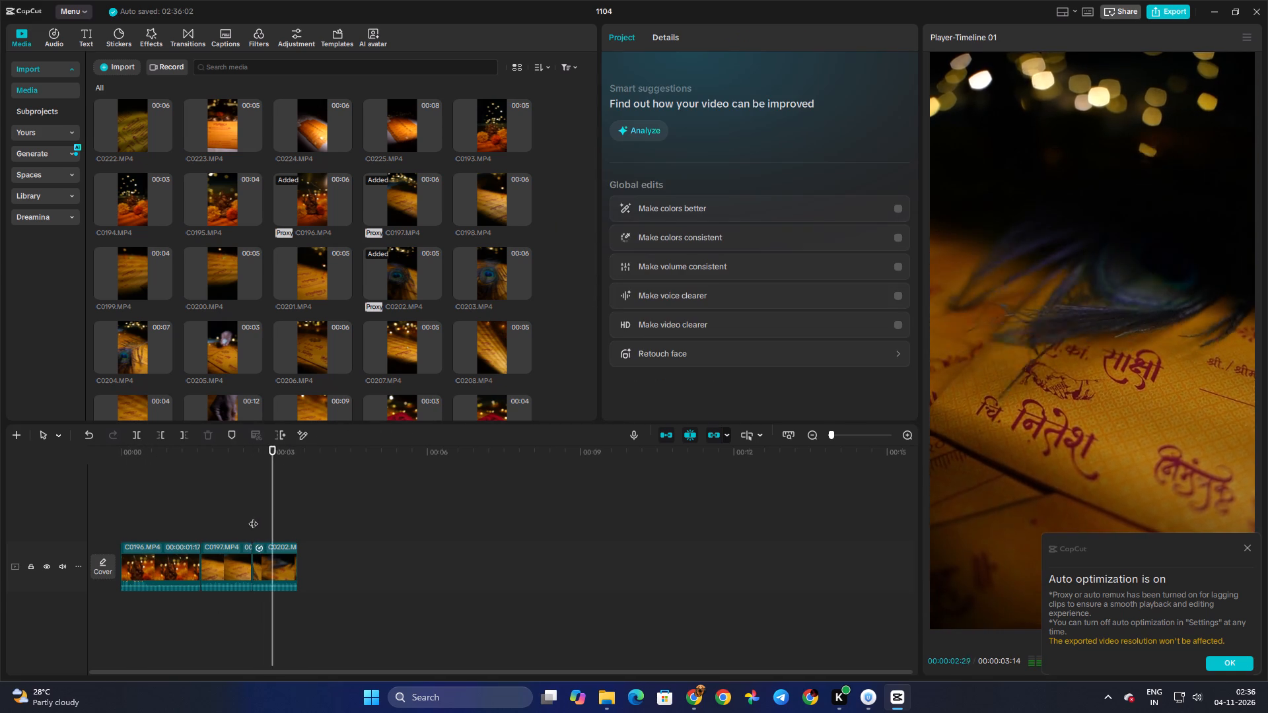
{"action": "key", "text": "space"}
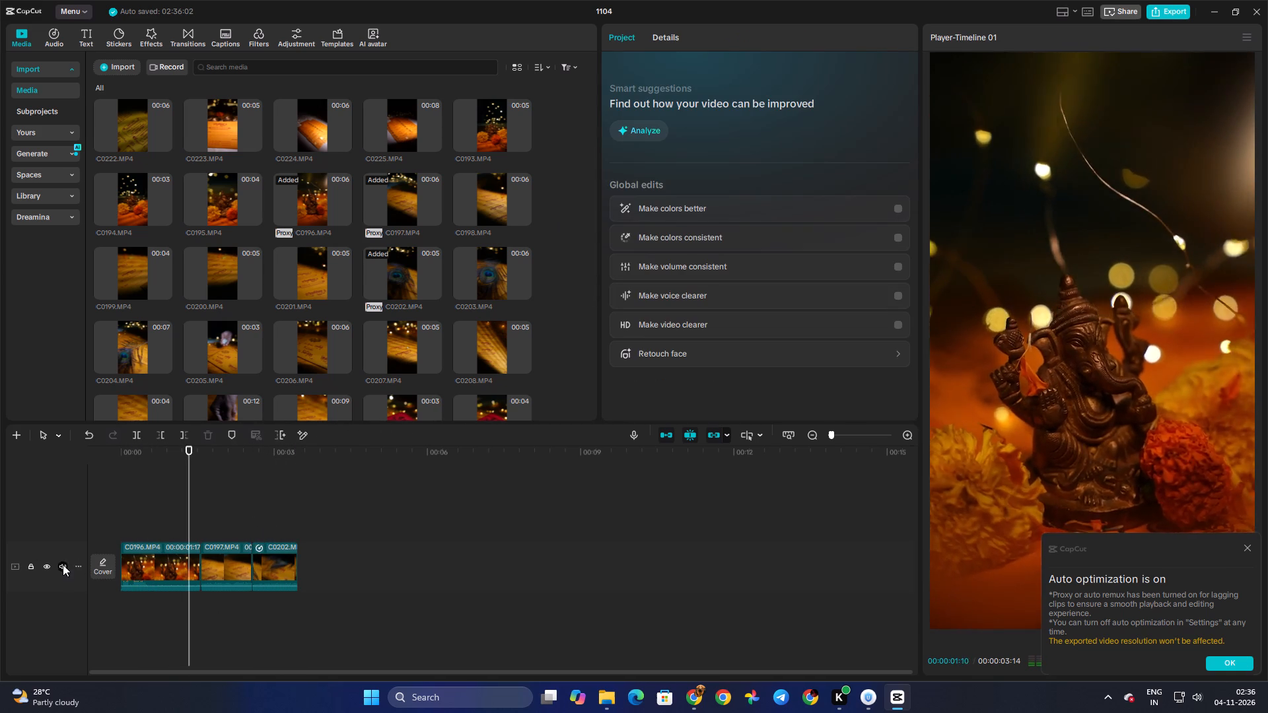
{"action": "left_click", "coordinate": [63, 564]}
{"action": "key", "text": "space"}
{"action": "key", "text": "space"}
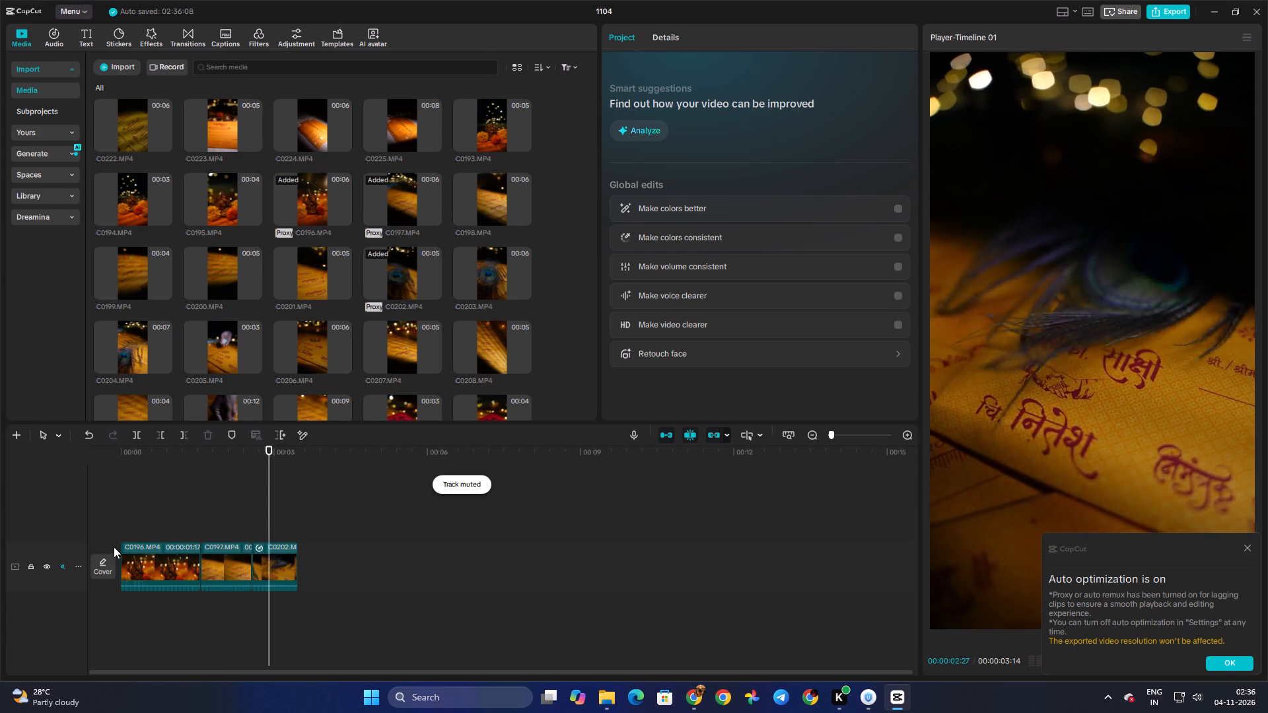
{"action": "key", "text": "space"}
{"action": "key", "text": "space"}
Preview C0204.MP4 and add it to the timeline after C0202.MP4.
{"action": "left_click", "coordinate": [157, 349]}
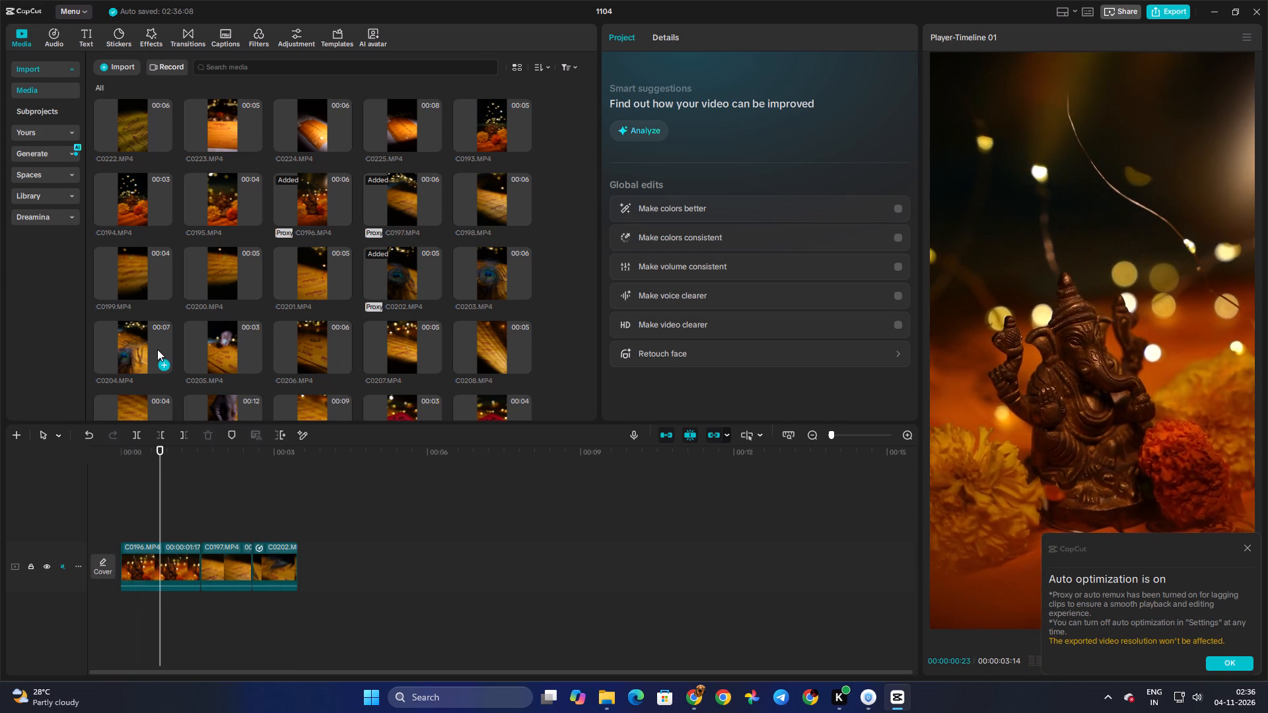
{"action": "key", "text": "space"}
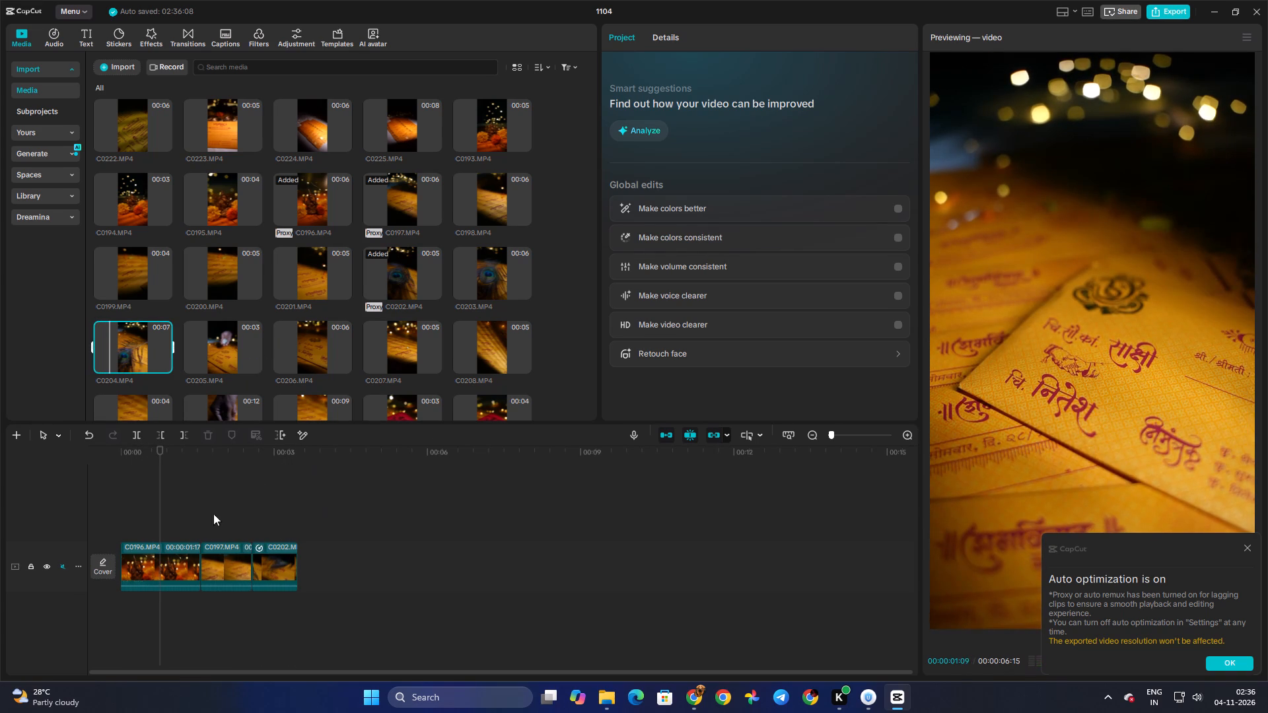
{"action": "left_click_drag", "start_coordinate": [133, 348], "coordinate": [308, 575]}
Scrub through C0204.MP4, split it at 00:00:04:15 and delete the part after the cut.
{"action": "left_click", "coordinate": [285, 526]}
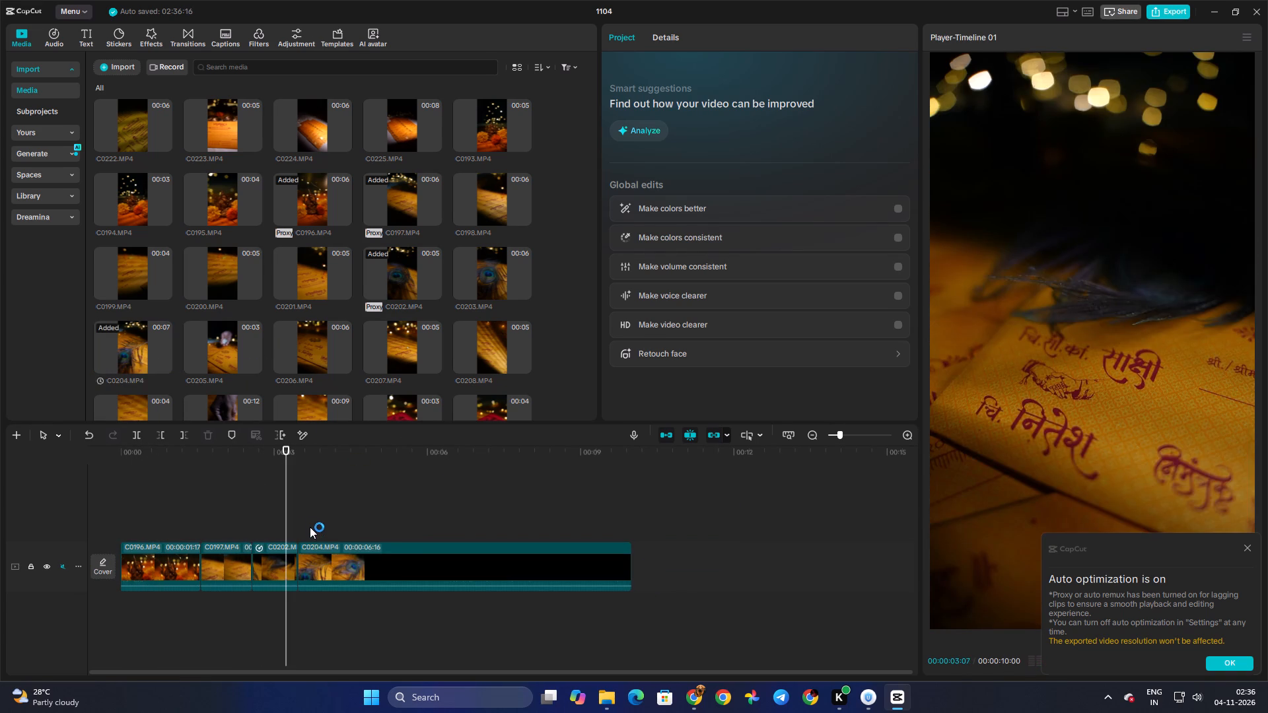
{"action": "left_click", "coordinate": [308, 526]}
{"action": "left_click_drag", "start_coordinate": [308, 526], "coordinate": [339, 529]}
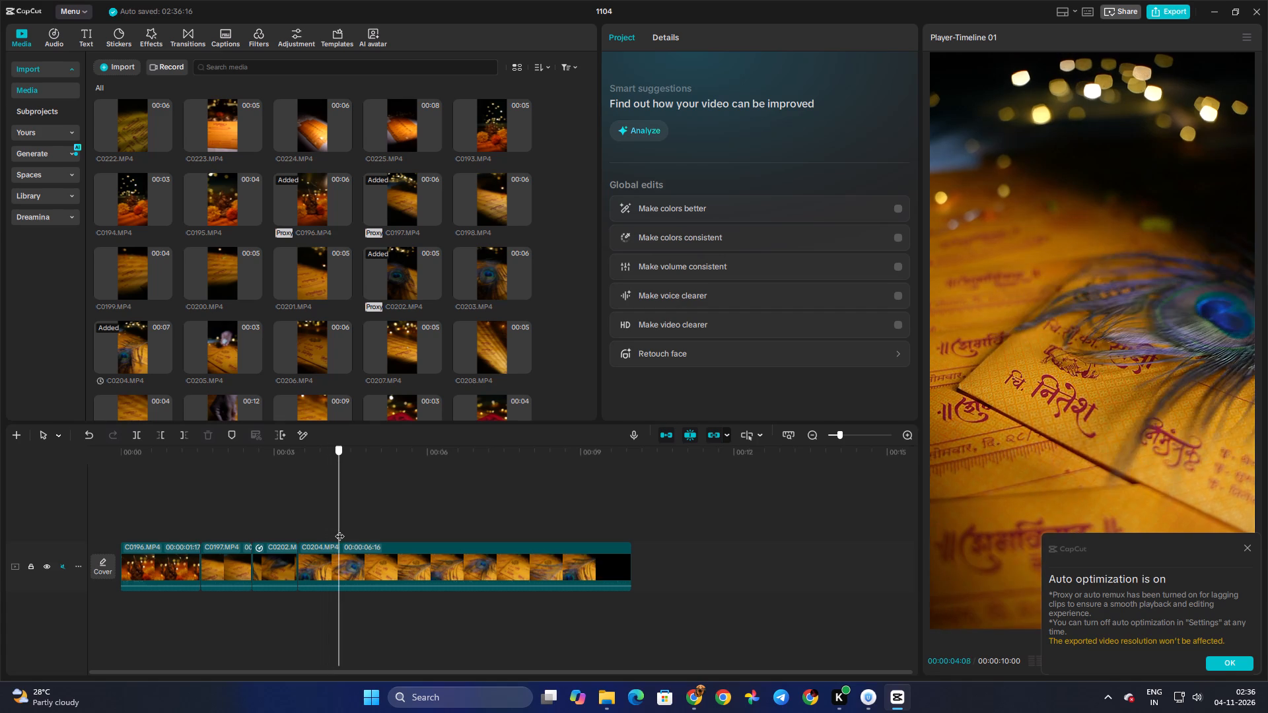
{"action": "left_click_drag", "start_coordinate": [339, 529], "coordinate": [355, 546]}
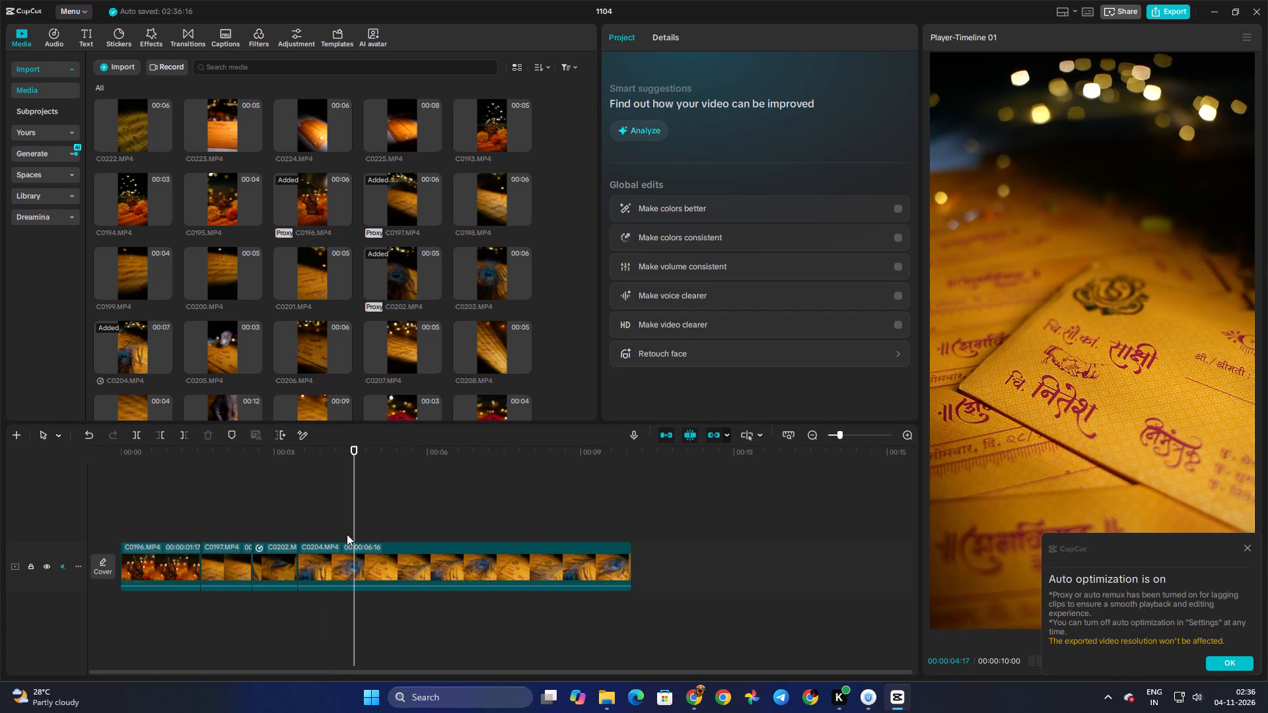
{"action": "double_click", "coordinate": [347, 534]}
{"action": "left_click", "coordinate": [348, 564]}
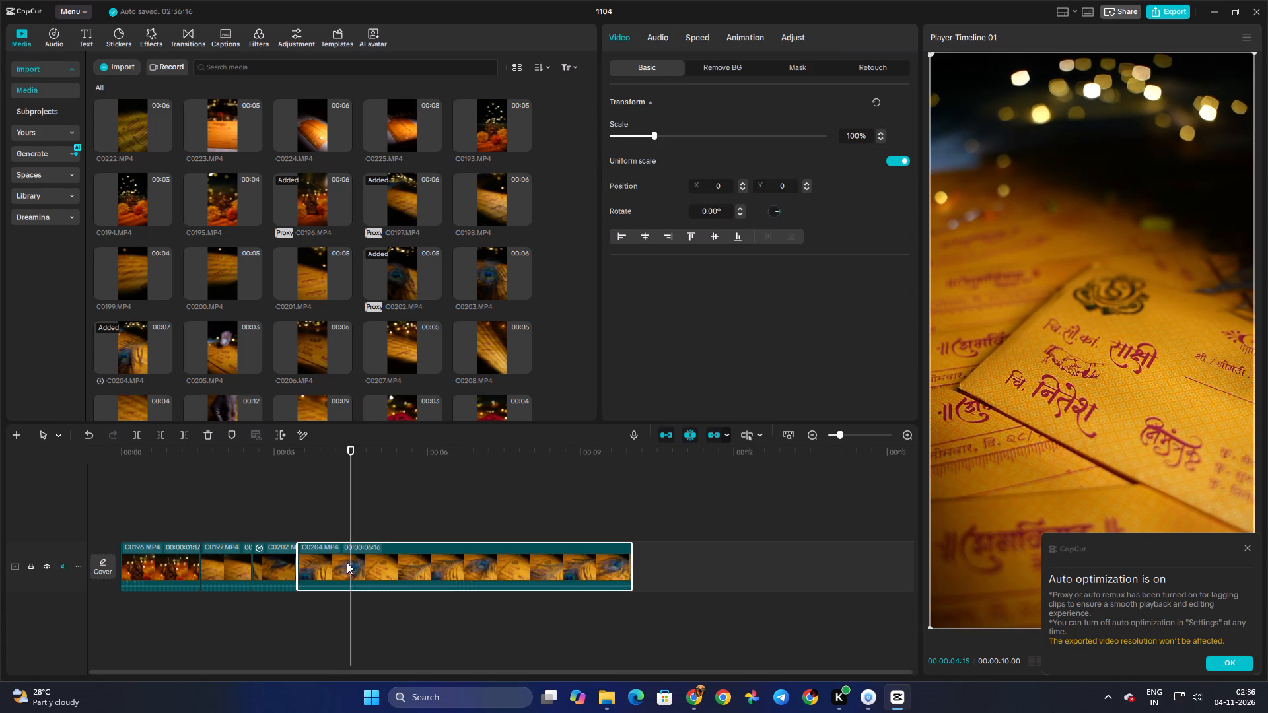
{"action": "left_click", "coordinate": [342, 559]}
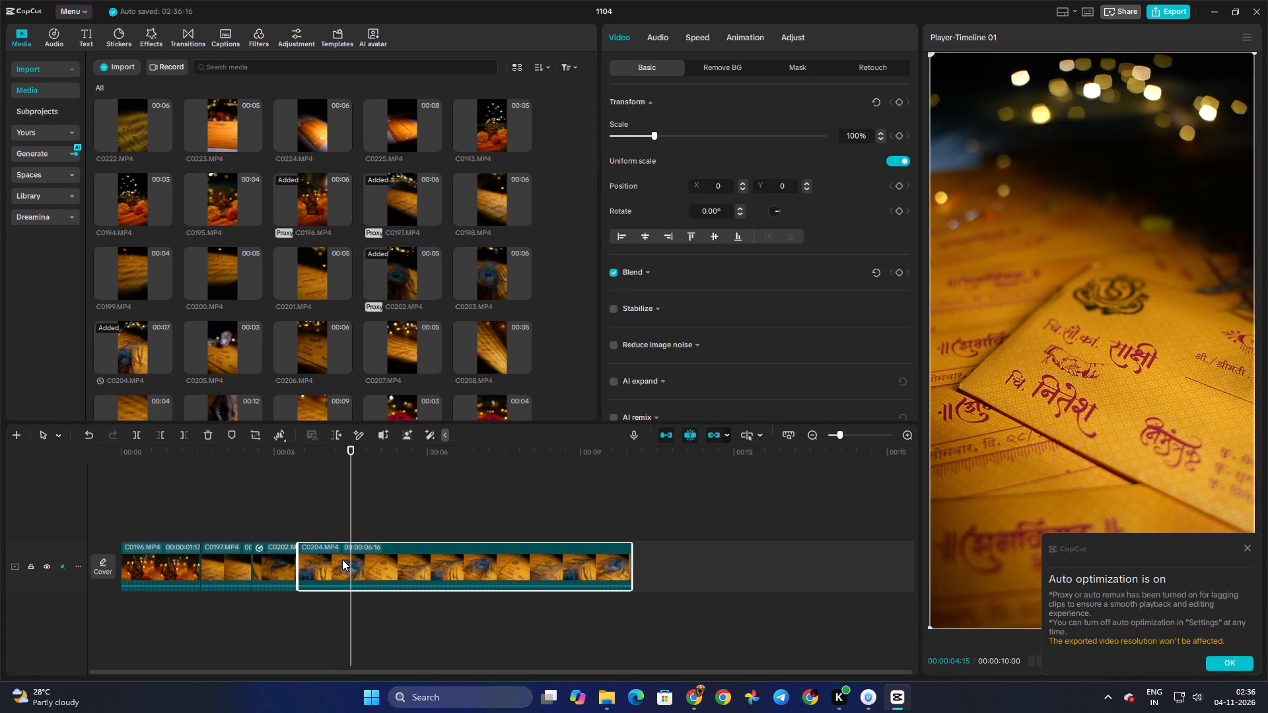
{"action": "key", "text": "ctrl+v"}
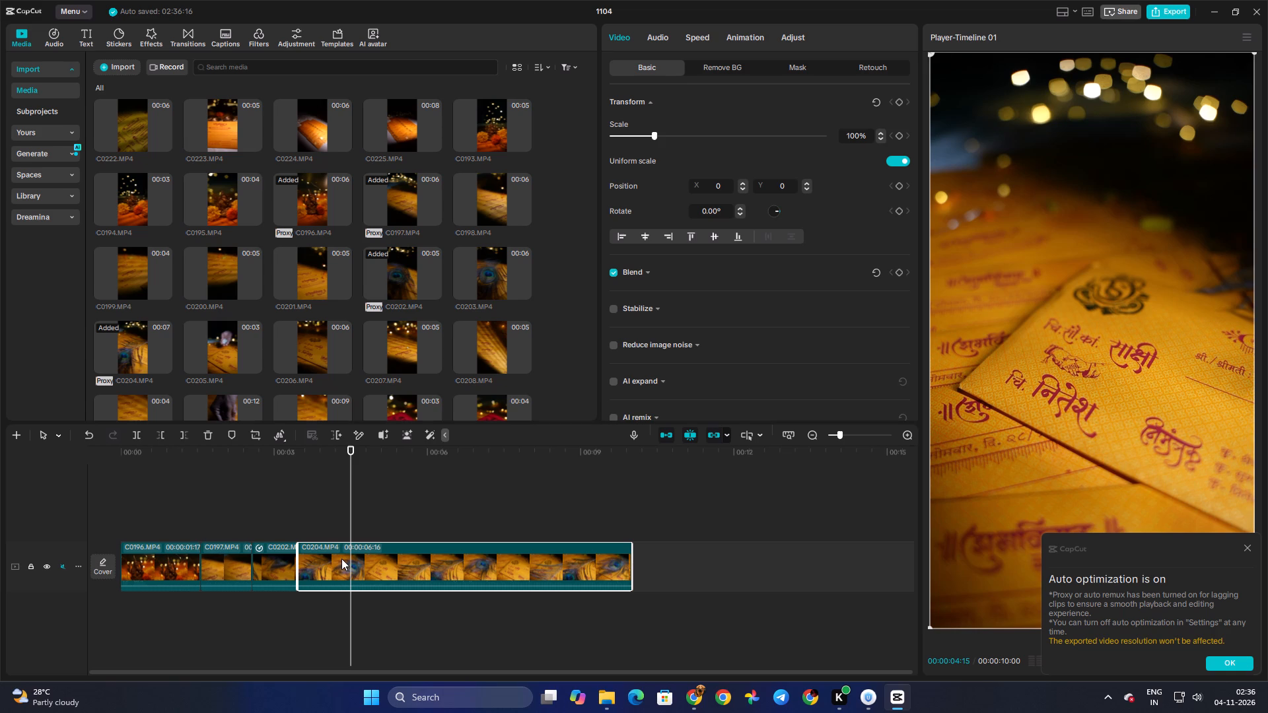
{"action": "key", "text": "ctrl+b"}
{"action": "key", "text": "ctrl+3"}
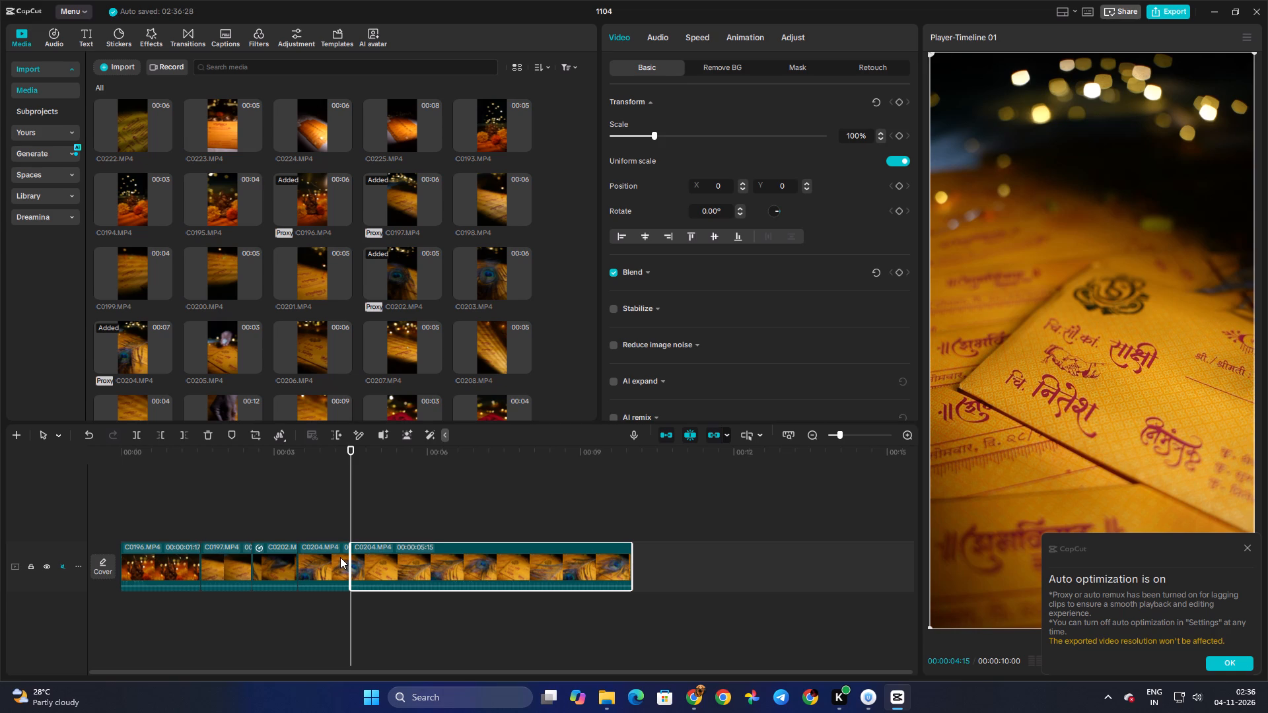
{"action": "key", "text": "Delete"}
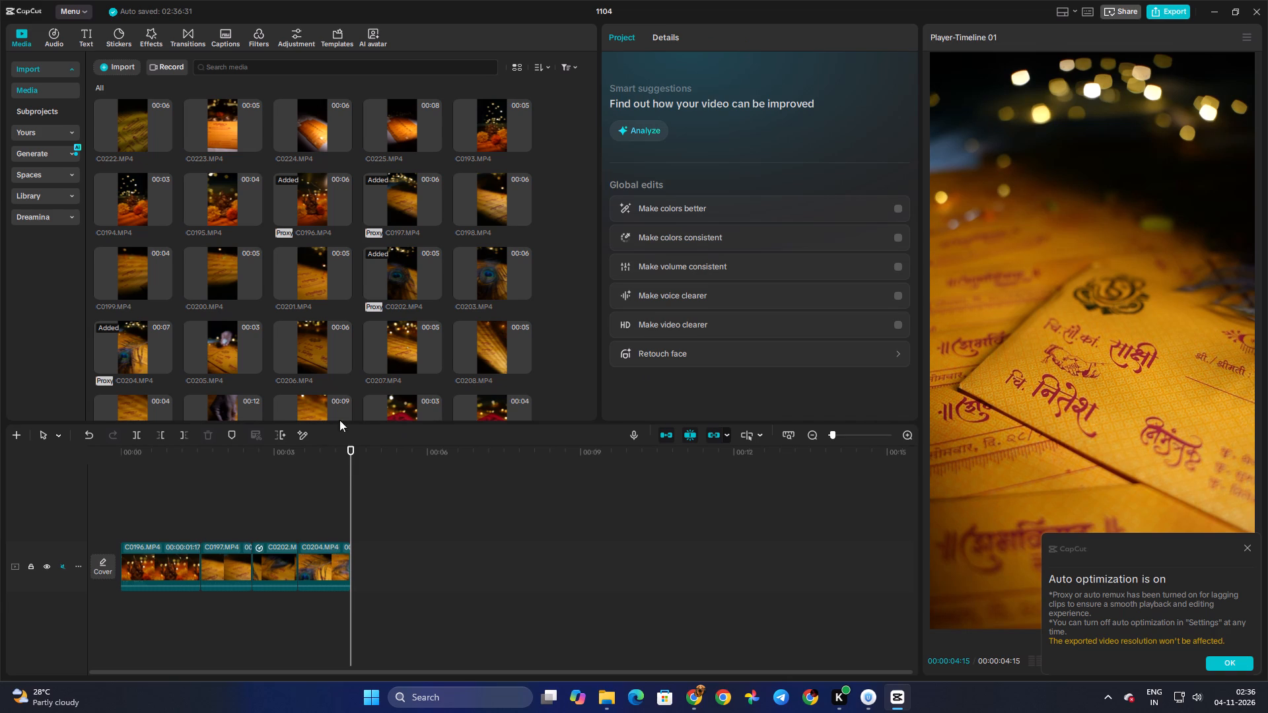
Preview more card clips, including C0207.MP4 and C0208.MP4, and add C0208.MP4 after C0204.MP4 on the timeline.
{"action": "left_click", "coordinate": [402, 274]}
{"action": "left_click", "coordinate": [507, 278]}
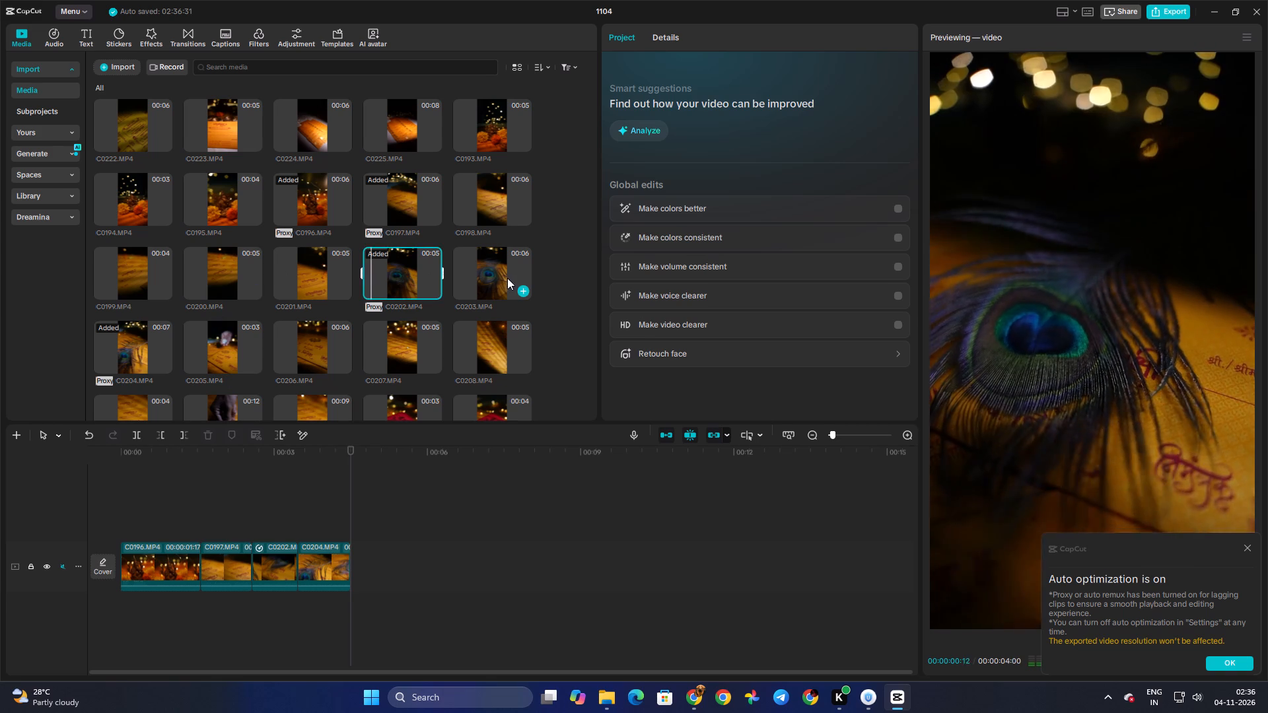
{"action": "left_click", "coordinate": [408, 349]}
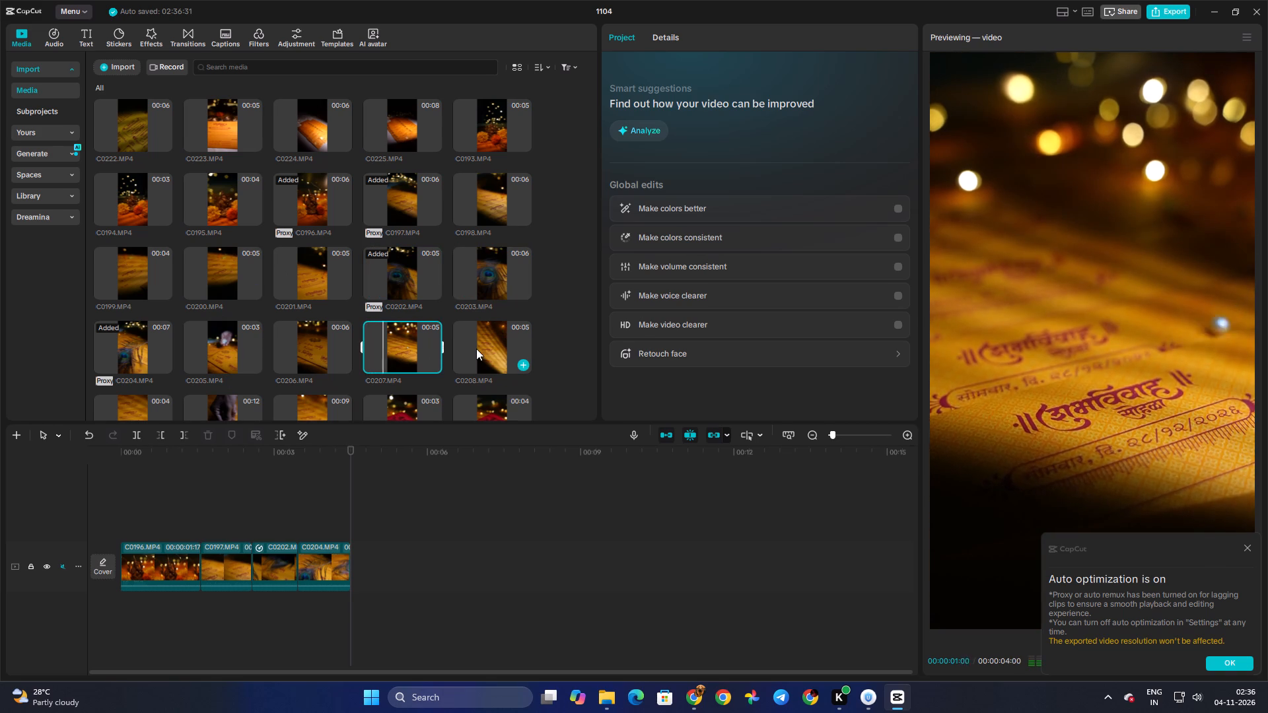
{"action": "key", "text": "space"}
{"action": "left_click", "coordinate": [293, 502]}
{"action": "left_click_drag", "start_coordinate": [293, 502], "coordinate": [220, 507]}
{"action": "key", "text": "space"}
{"action": "key", "text": "space"}
{"action": "left_click", "coordinate": [496, 357]}
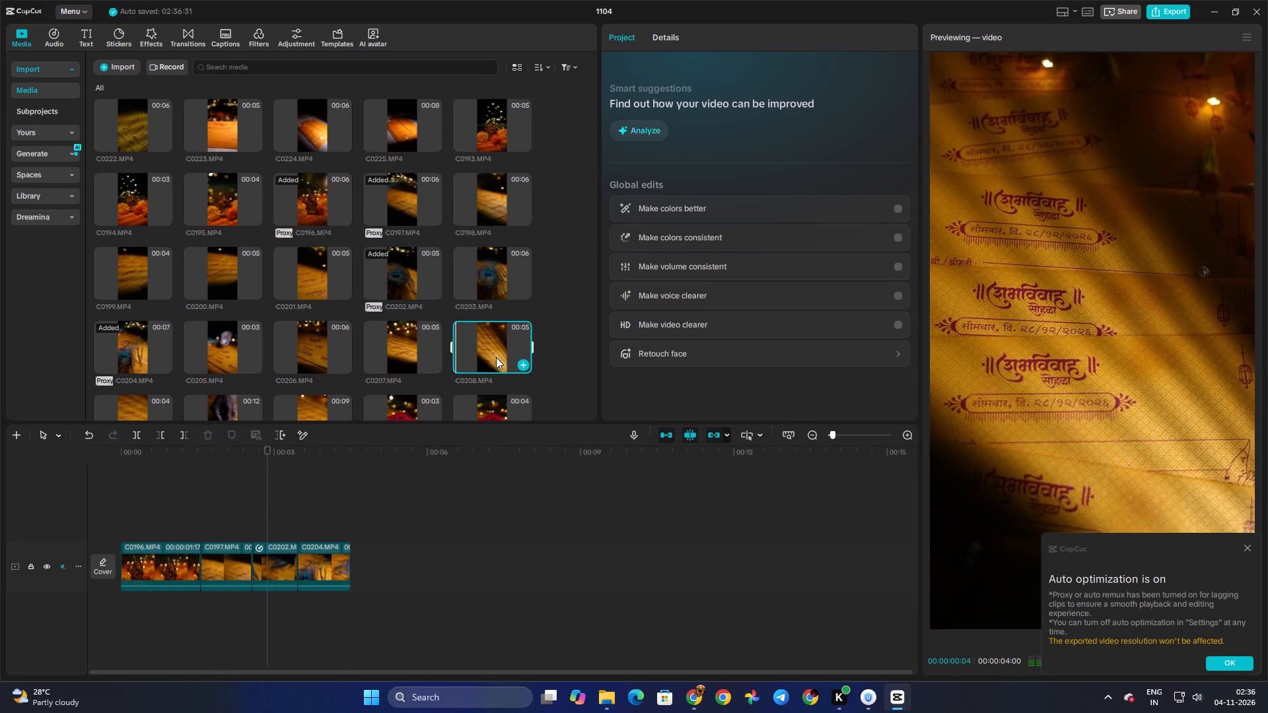
{"action": "key", "text": "space"}
{"action": "left_click_drag", "start_coordinate": [493, 355], "coordinate": [381, 549]}
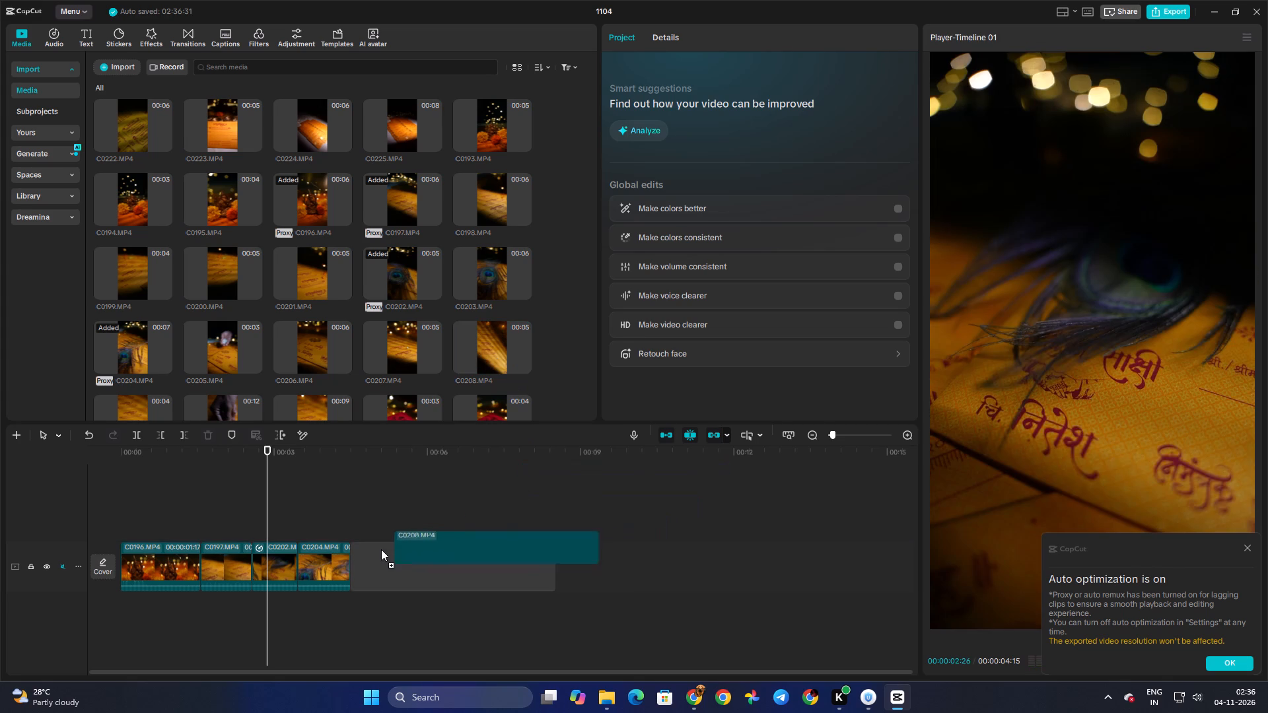
{"action": "left_click_drag", "start_coordinate": [381, 549], "coordinate": [360, 555]}
Scrub through C0208.MP4 and trim its end and start so it lasts about 00:00:02:09.
{"action": "double_click", "coordinate": [358, 530]}
{"action": "left_click_drag", "start_coordinate": [358, 530], "coordinate": [400, 533]}
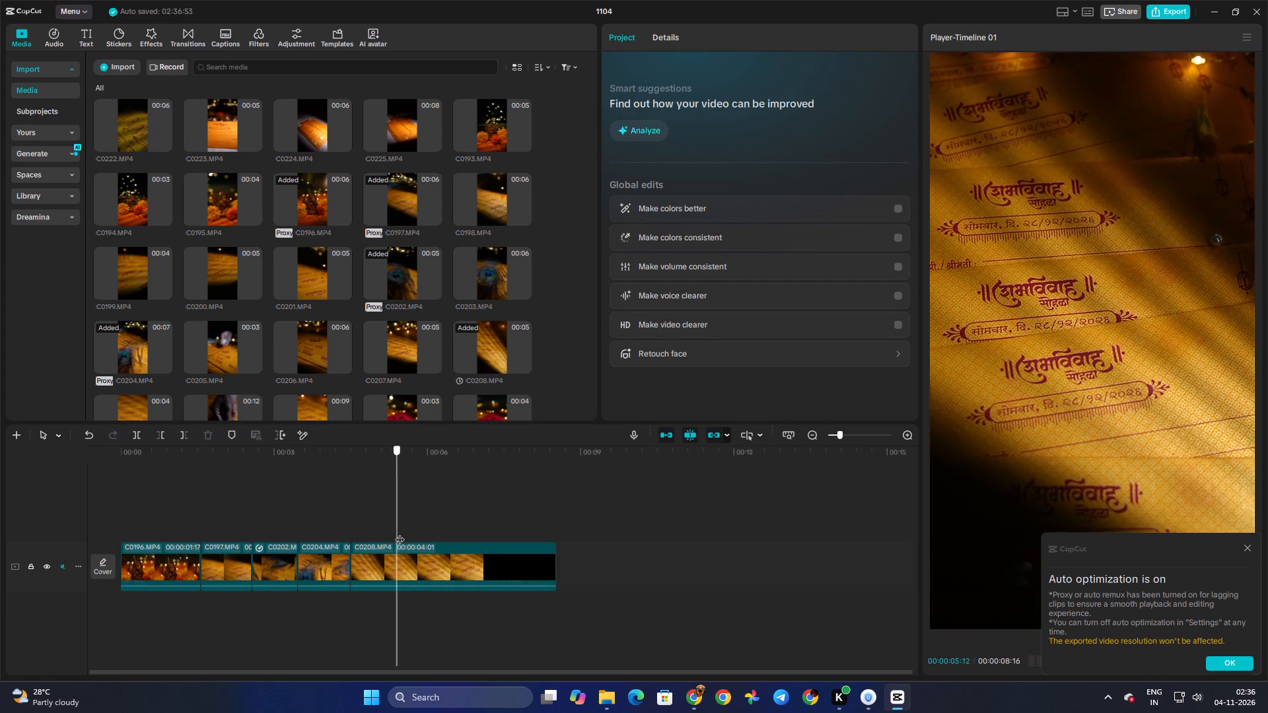
{"action": "left_click_drag", "start_coordinate": [400, 533], "coordinate": [473, 533]}
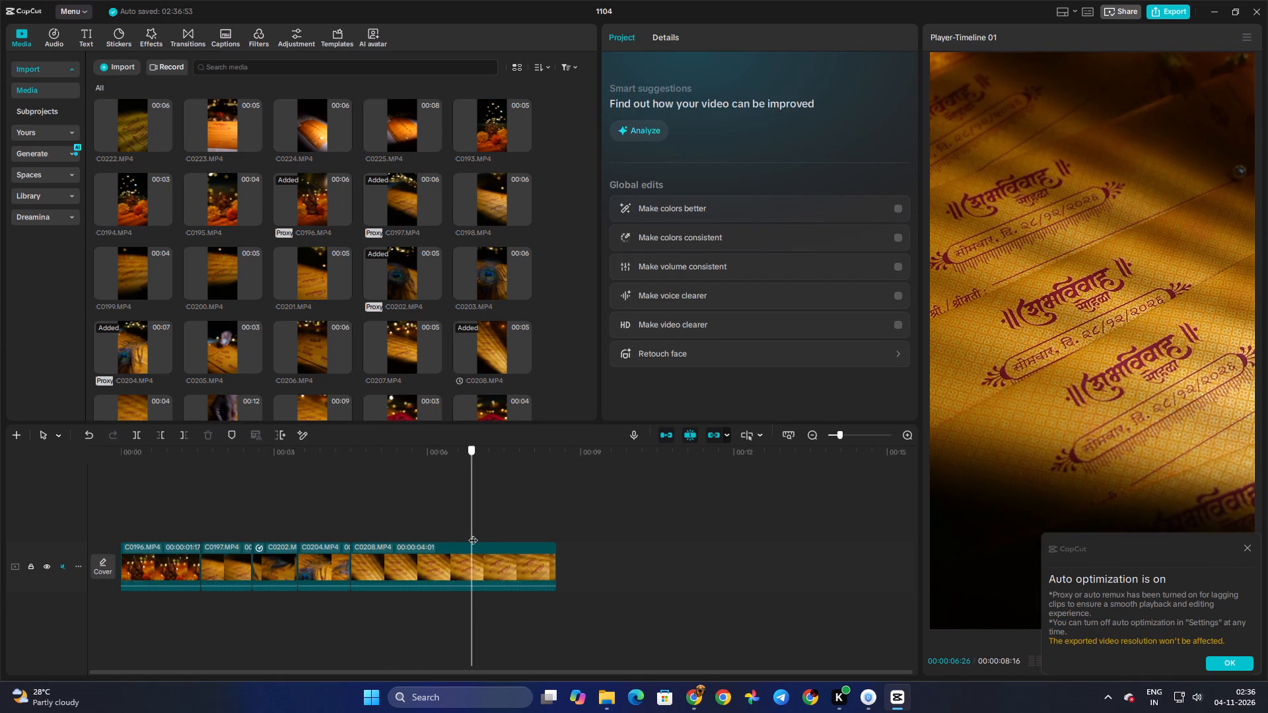
{"action": "left_click_drag", "start_coordinate": [473, 533], "coordinate": [531, 531]}
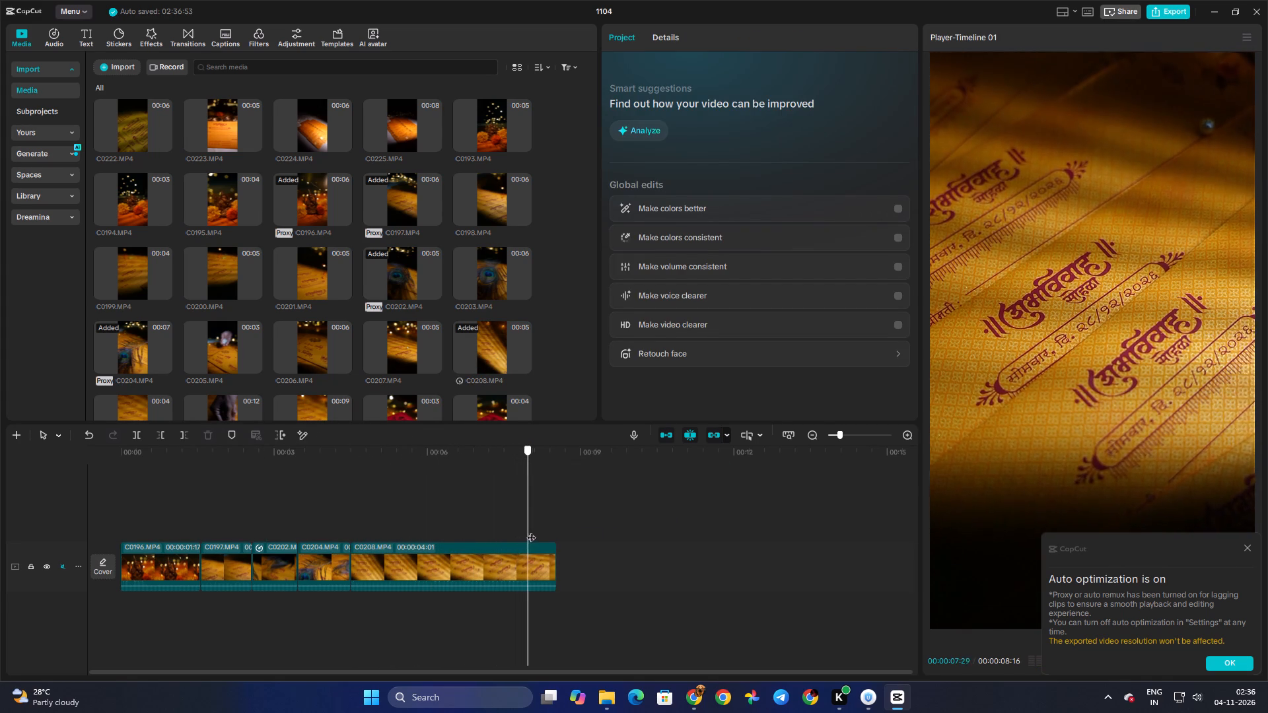
{"action": "left_click_drag", "start_coordinate": [531, 531], "coordinate": [507, 532]}
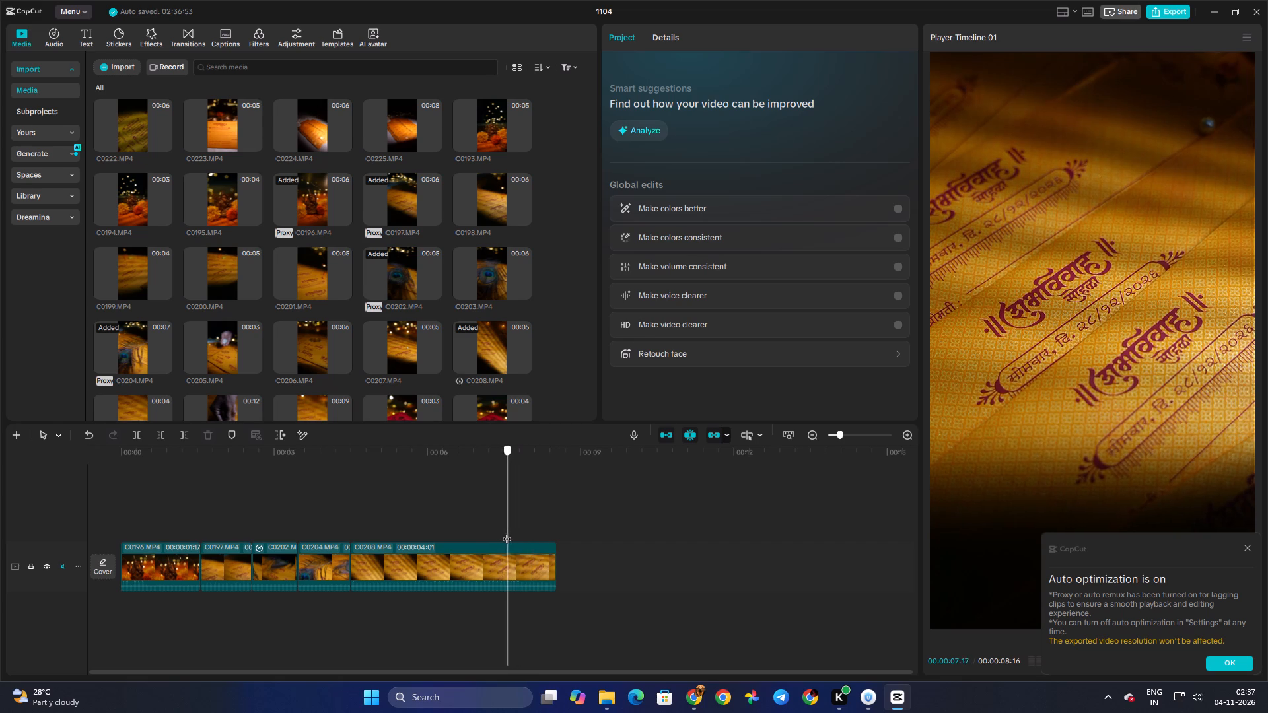
{"action": "left_click_drag", "start_coordinate": [507, 532], "coordinate": [497, 532]}
{"action": "left_click", "coordinate": [500, 558]}
{"action": "left_click_drag", "start_coordinate": [557, 559], "coordinate": [491, 560]}
{"action": "left_click", "coordinate": [409, 526]}
{"action": "left_click_drag", "start_coordinate": [409, 526], "coordinate": [380, 525]}
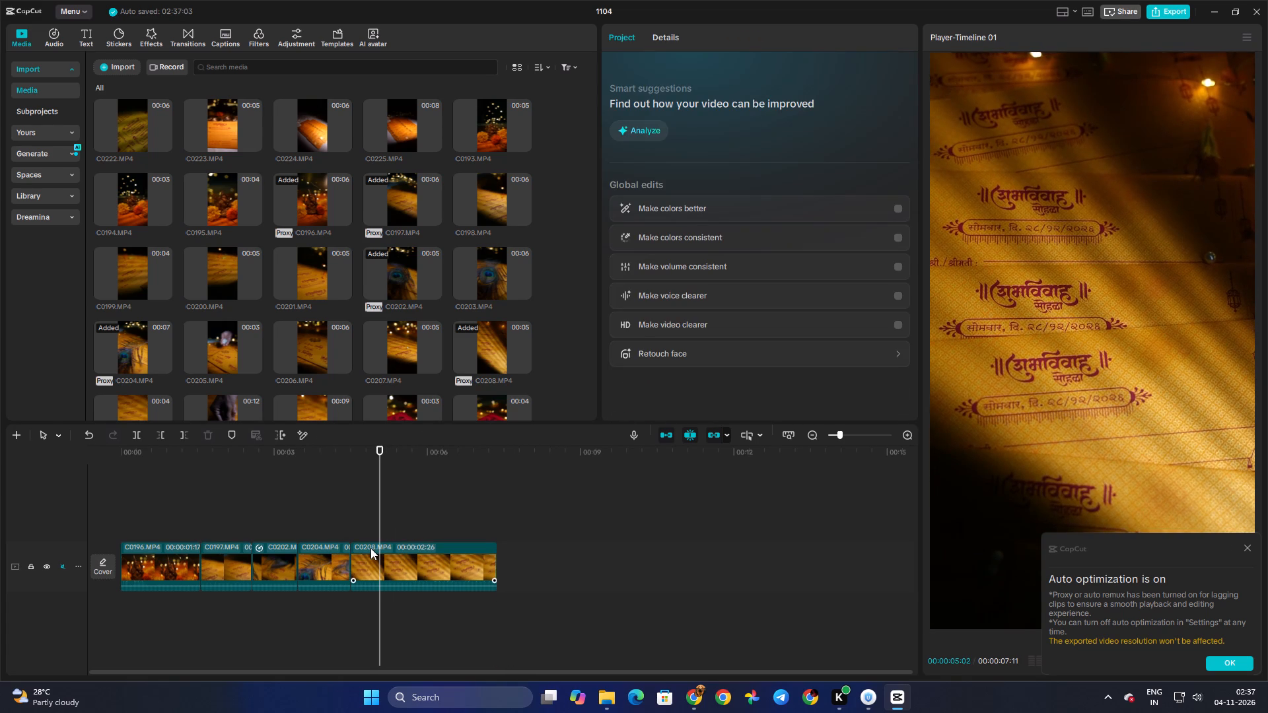
{"action": "left_click", "coordinate": [370, 548]}
{"action": "left_click_drag", "start_coordinate": [353, 550], "coordinate": [382, 551]}
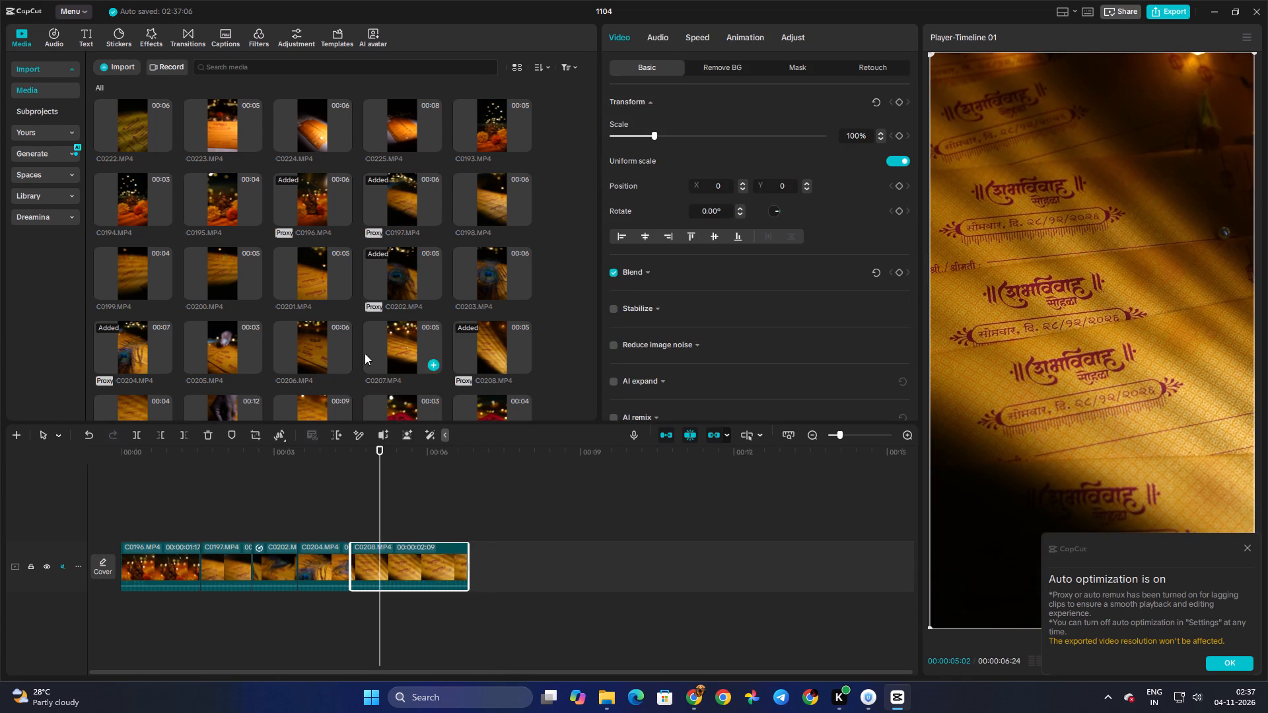
Preview C0209.MP4 and C0211.MP4, and add C0211.MP4 after C0208.MP4 on the timeline.
{"action": "scroll", "coordinate": [223, 333], "scroll_direction": "down", "scroll_amount": 1}
{"action": "left_click", "coordinate": [147, 355]}
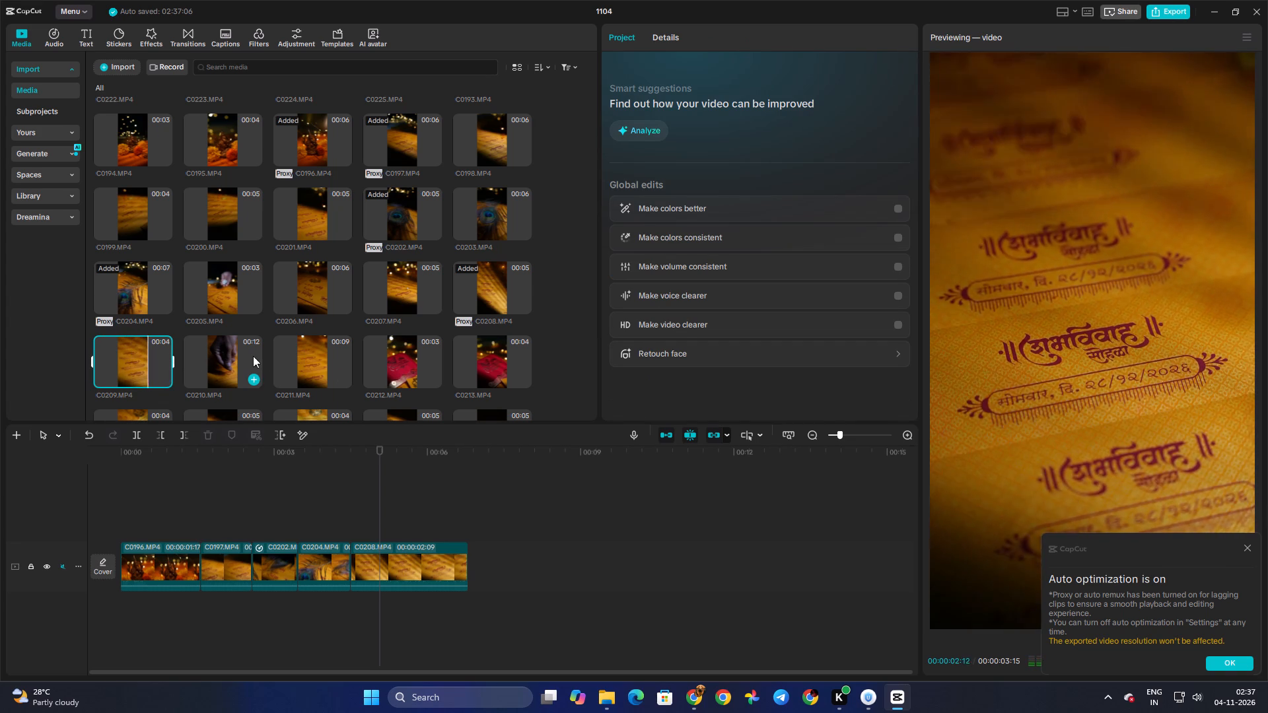
{"action": "left_click", "coordinate": [321, 356]}
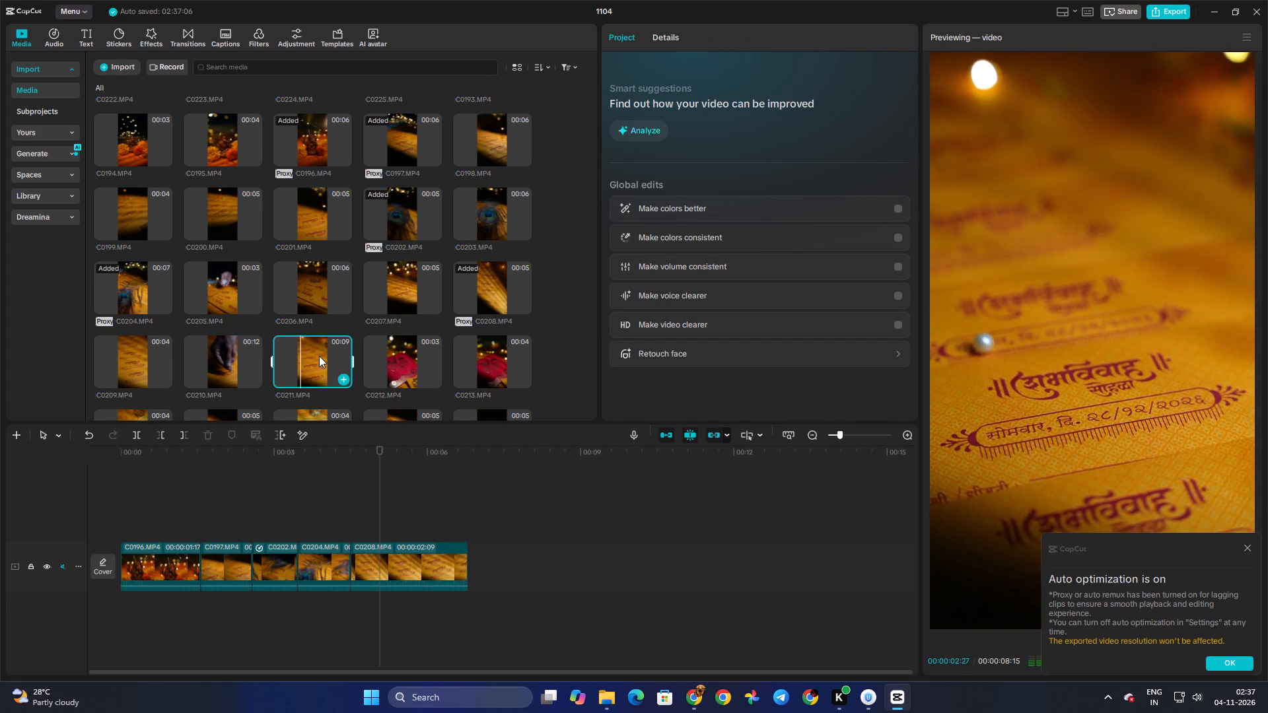
{"action": "key", "text": "space"}
{"action": "left_click_drag", "start_coordinate": [319, 356], "coordinate": [495, 567]}
Scrub through C0211.MP4, split it at 00:00:09:09 and delete the part before the cut that shows the hand.
{"action": "double_click", "coordinate": [449, 507]}
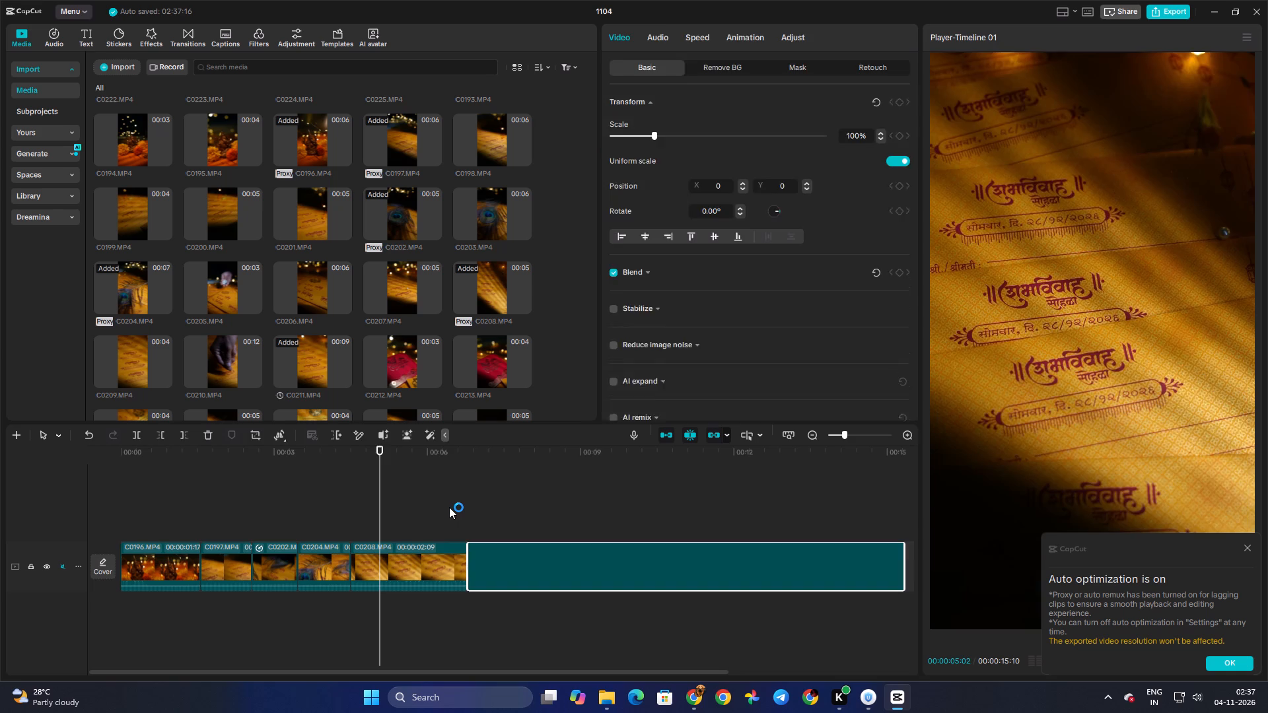
{"action": "left_click_drag", "start_coordinate": [449, 506], "coordinate": [464, 506]}
{"action": "left_click_drag", "start_coordinate": [470, 506], "coordinate": [510, 509]}
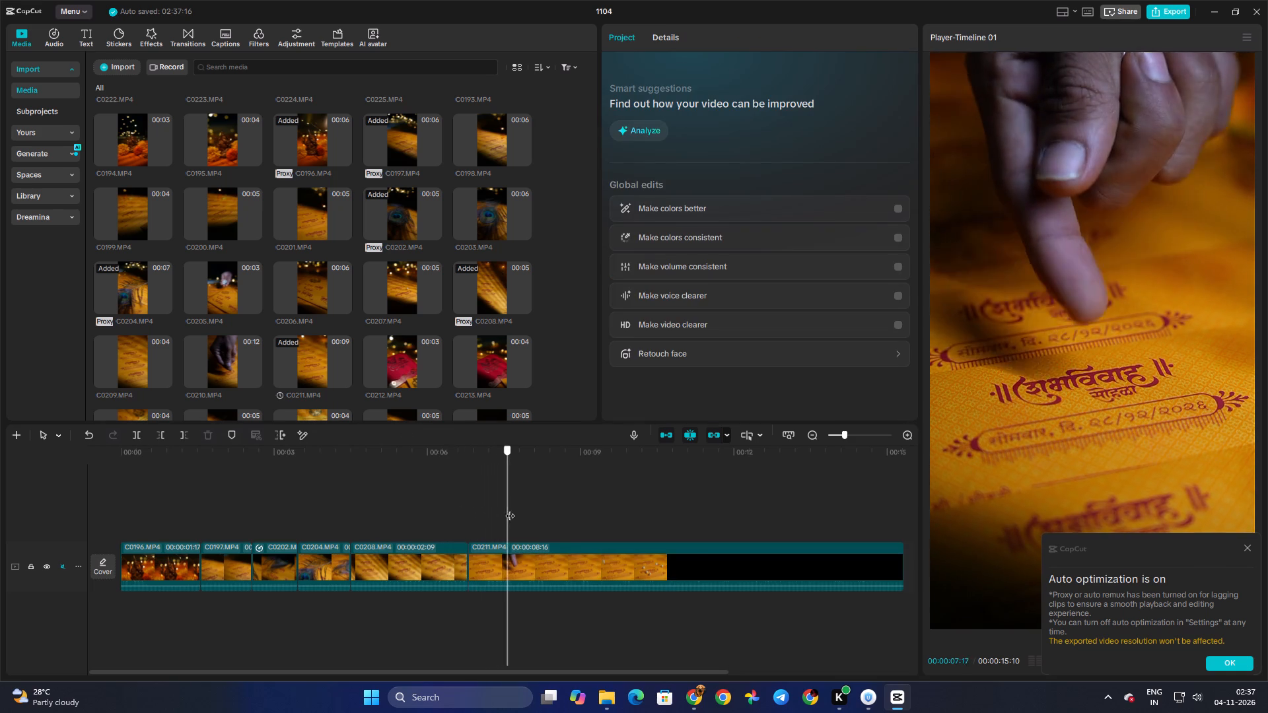
{"action": "left_click_drag", "start_coordinate": [510, 509], "coordinate": [597, 514]}
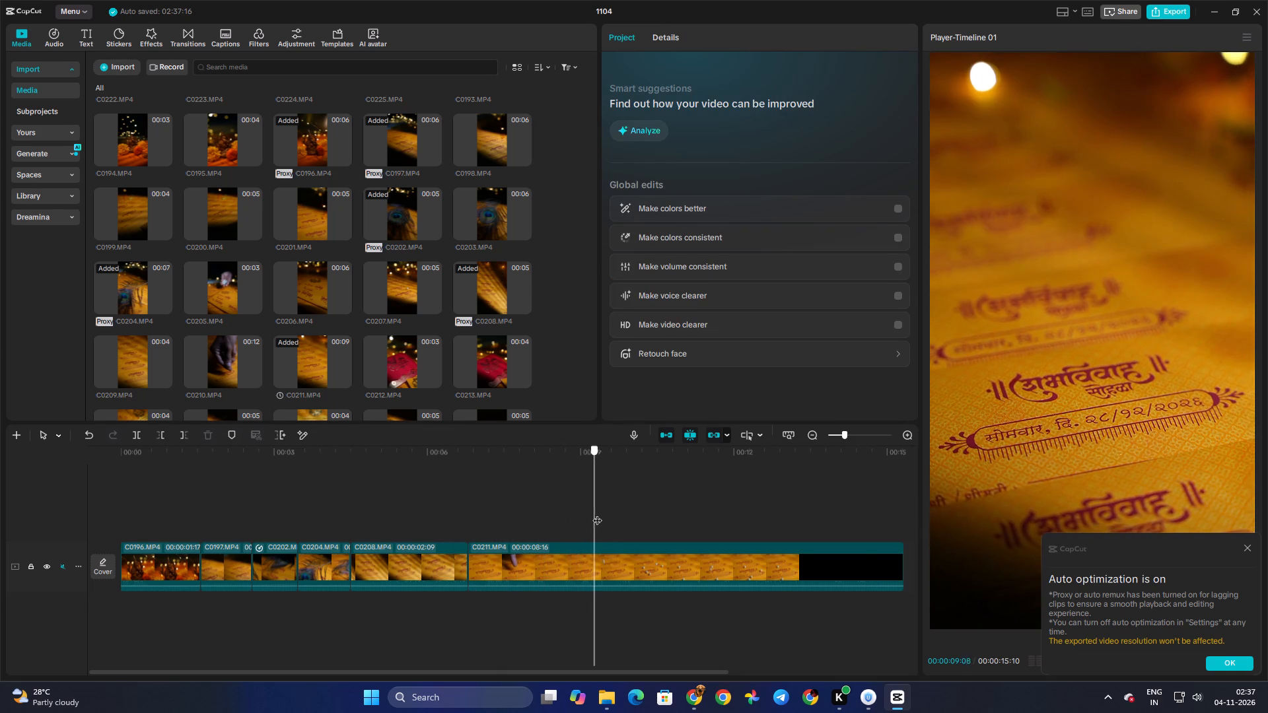
{"action": "left_click_drag", "start_coordinate": [597, 514], "coordinate": [594, 514]}
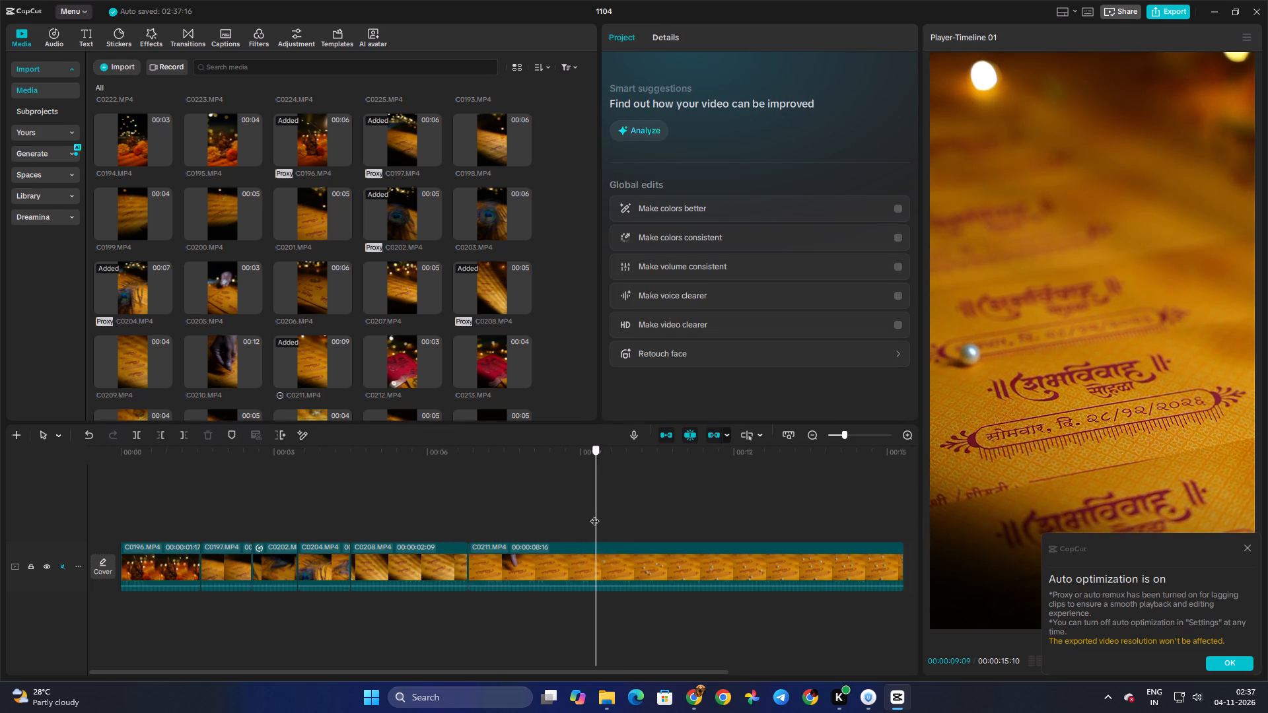
{"action": "left_click_drag", "start_coordinate": [594, 514], "coordinate": [583, 515]}
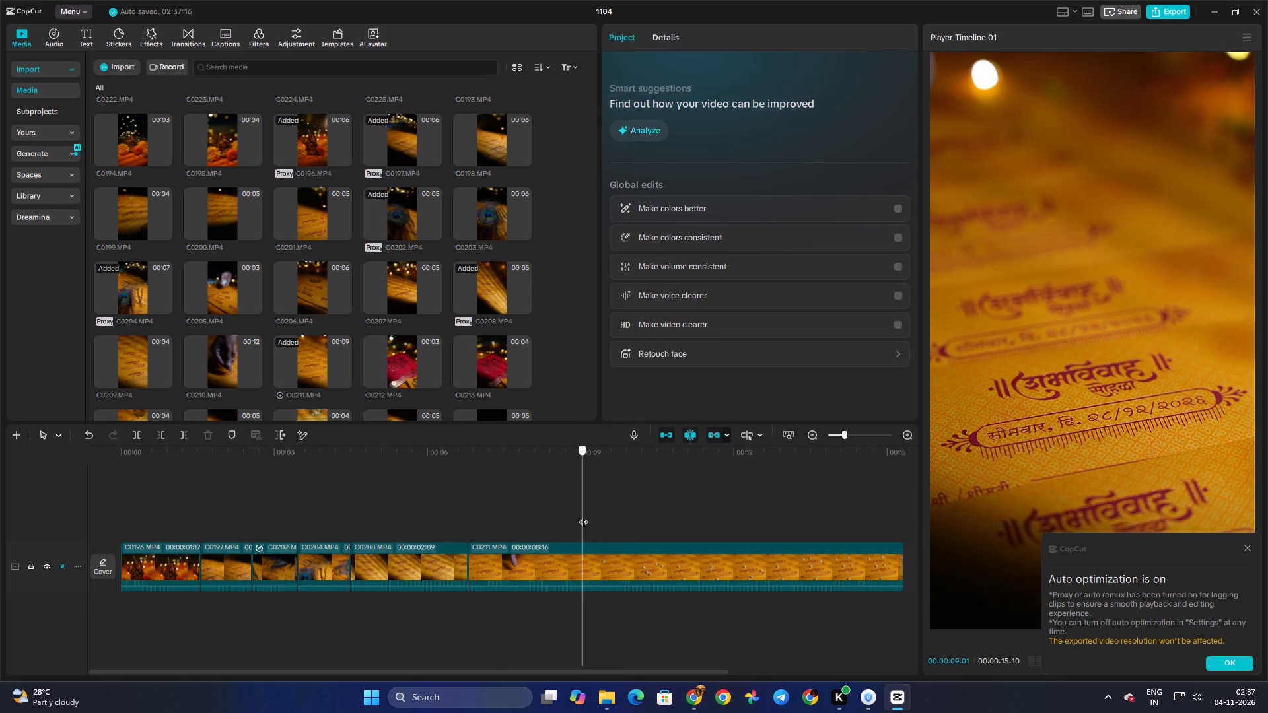
{"action": "left_click_drag", "start_coordinate": [583, 515], "coordinate": [596, 515]}
{"action": "left_click", "coordinate": [599, 560]}
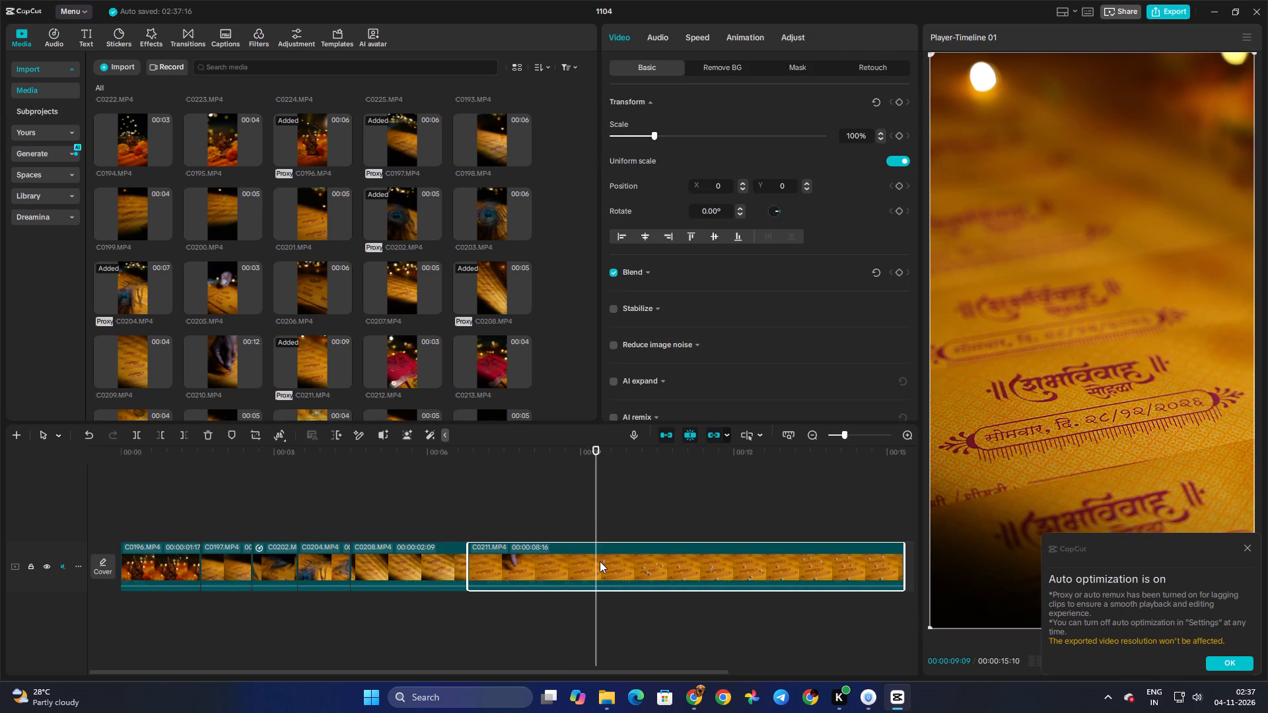
{"action": "key", "text": "ctrl+b"}
{"action": "left_click", "coordinate": [578, 561]}
{"action": "key", "text": "Delete"}
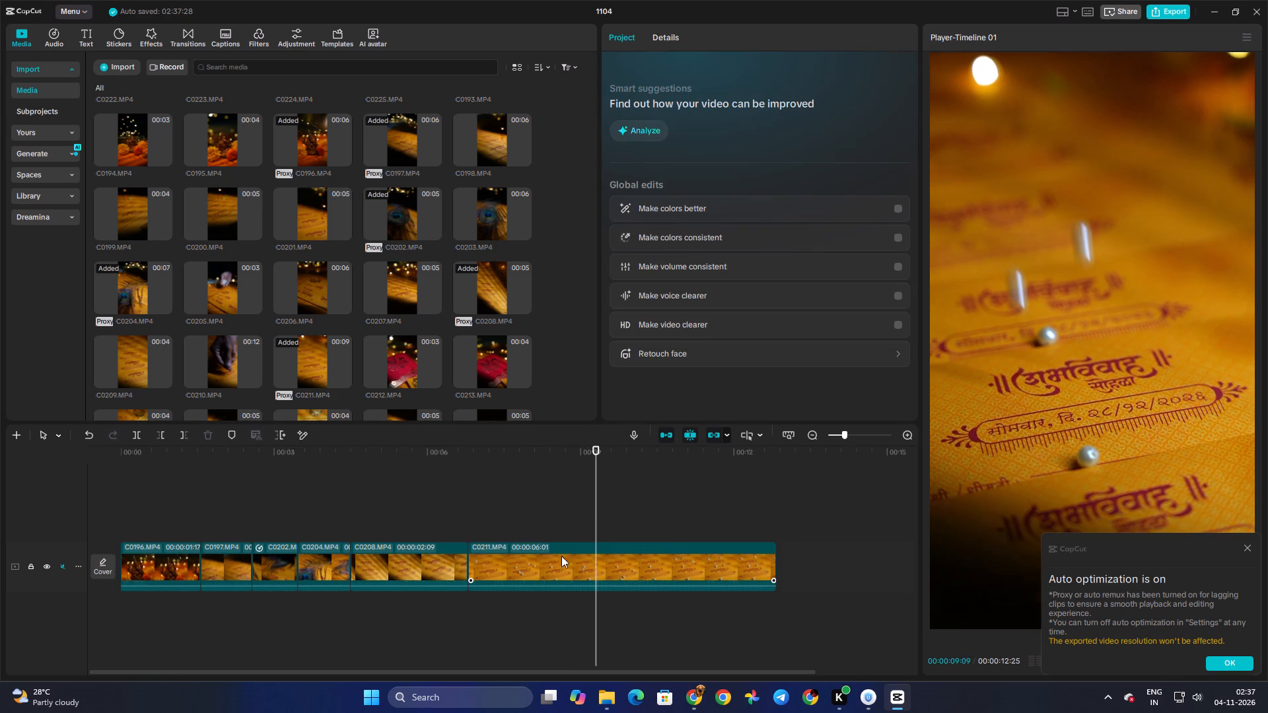
Scrub through the remaining falling-pearls part of C0211.MP4 and split it at about 00:00:08:14.
{"action": "left_click", "coordinate": [474, 520]}
{"action": "left_click_drag", "start_coordinate": [474, 520], "coordinate": [530, 526]}
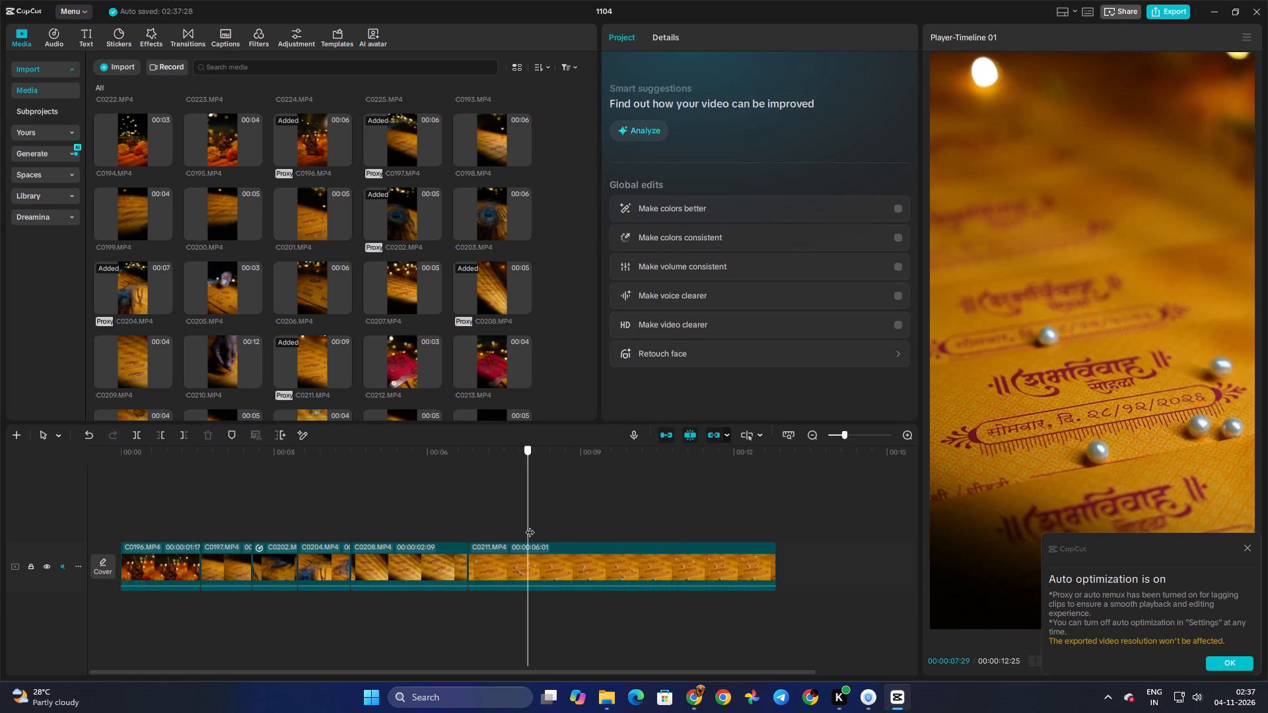
{"action": "left_click_drag", "start_coordinate": [530, 526], "coordinate": [553, 526]}
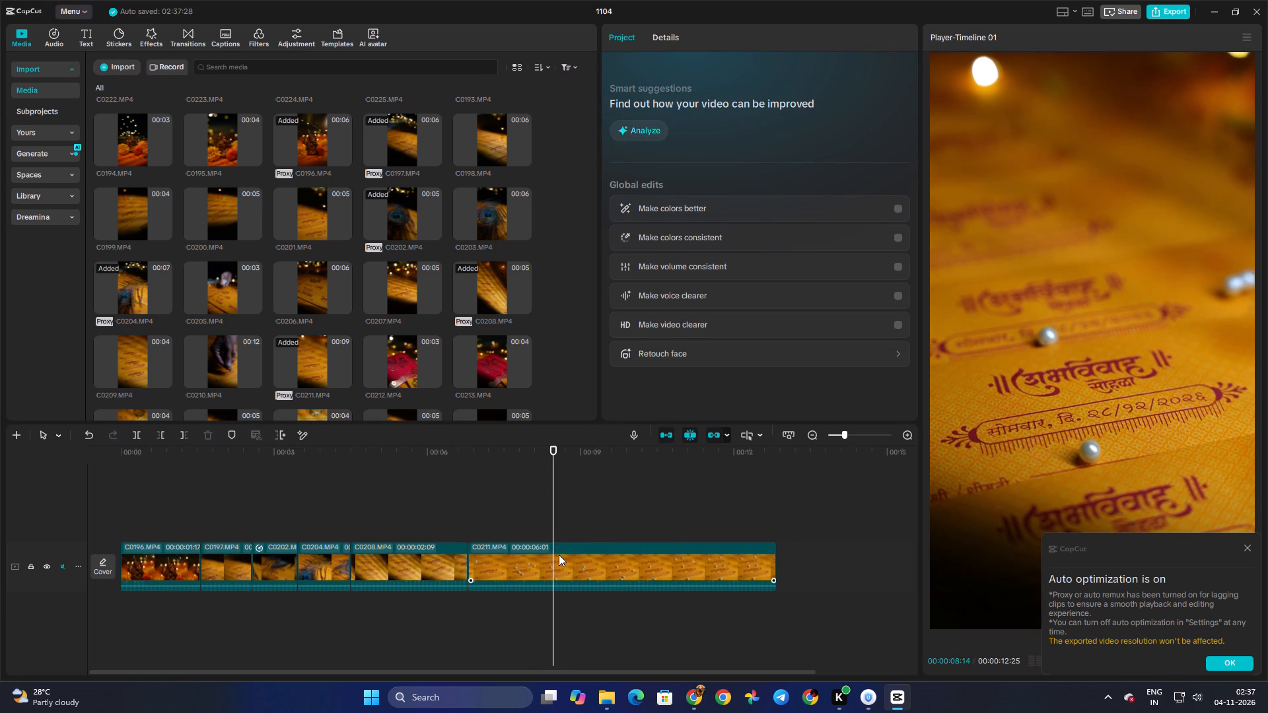
{"action": "left_click", "coordinate": [559, 555]}
{"action": "key", "text": "ctrl+b"}
Scrub through the part of C0211.MP4 after the 00:00:08:14 cut and delete that part.
{"action": "left_click", "coordinate": [557, 512]}
{"action": "left_click_drag", "start_coordinate": [557, 512], "coordinate": [637, 515]}
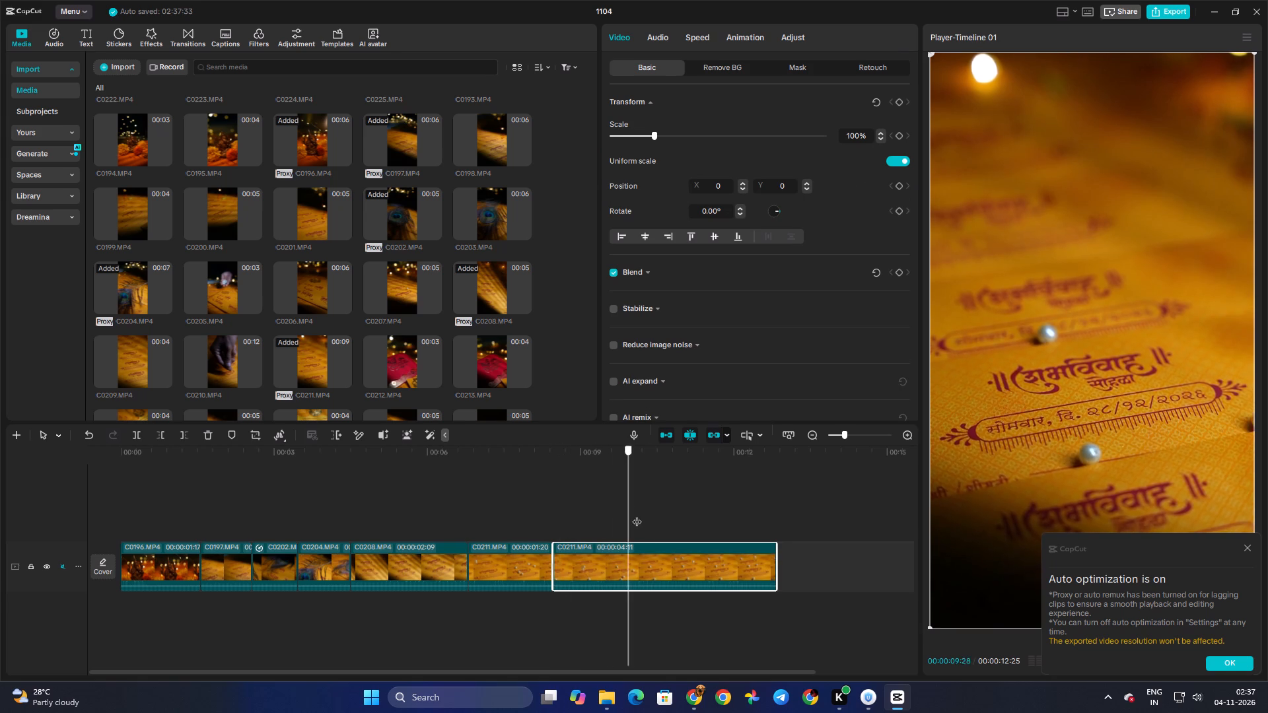
{"action": "left_click_drag", "start_coordinate": [637, 515], "coordinate": [695, 524]}
{"action": "left_click", "coordinate": [678, 566]}
{"action": "key", "text": "Delete"}
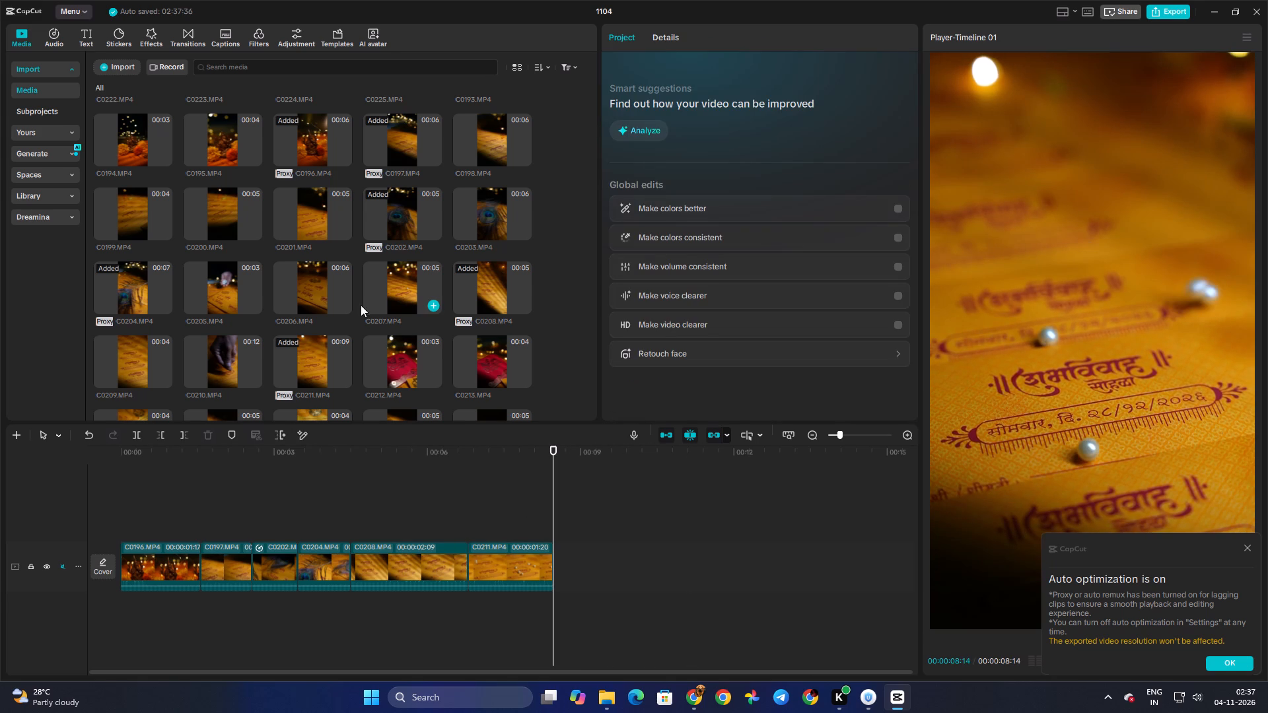
Preview the red-card clips C0212.MP4 and C0213.MP4, and add C0213.MP4 after C0211.MP4 on the timeline.
{"action": "scroll", "coordinate": [367, 328], "scroll_direction": "down", "scroll_amount": 1}
{"action": "left_click", "coordinate": [407, 290]}
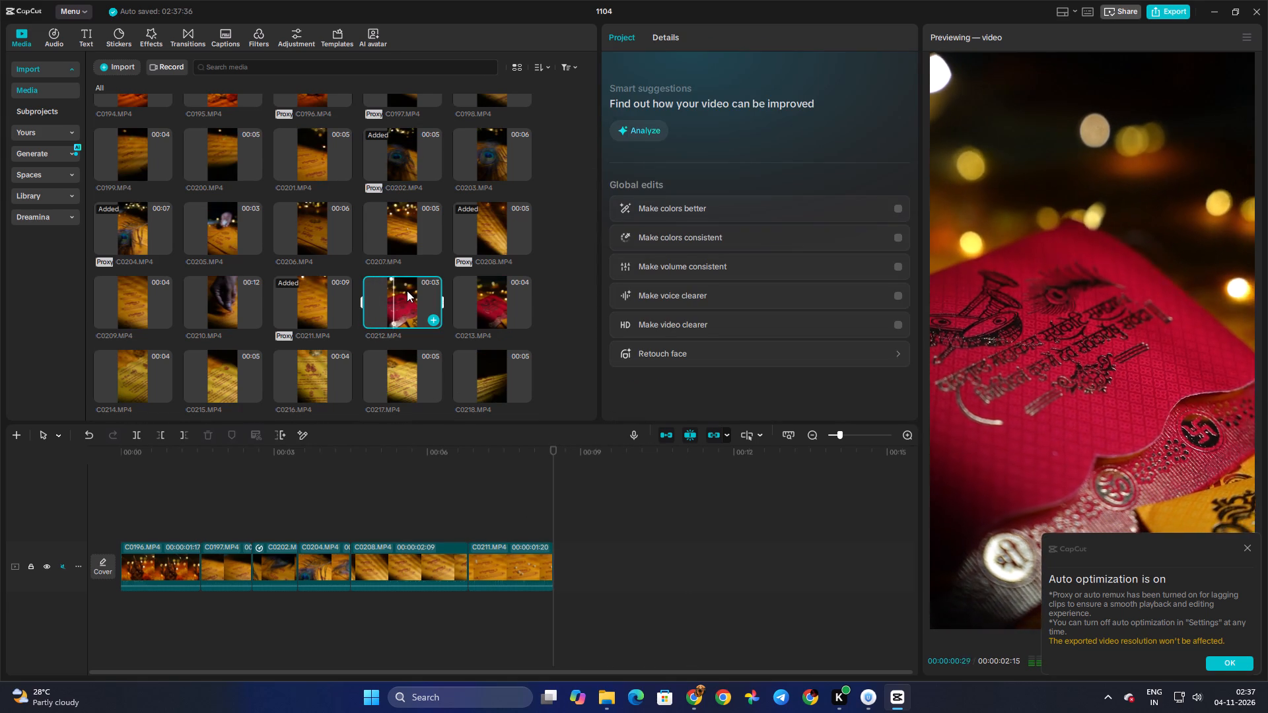
{"action": "key", "text": "space"}
{"action": "left_click", "coordinate": [506, 300]}
{"action": "key", "text": "space"}
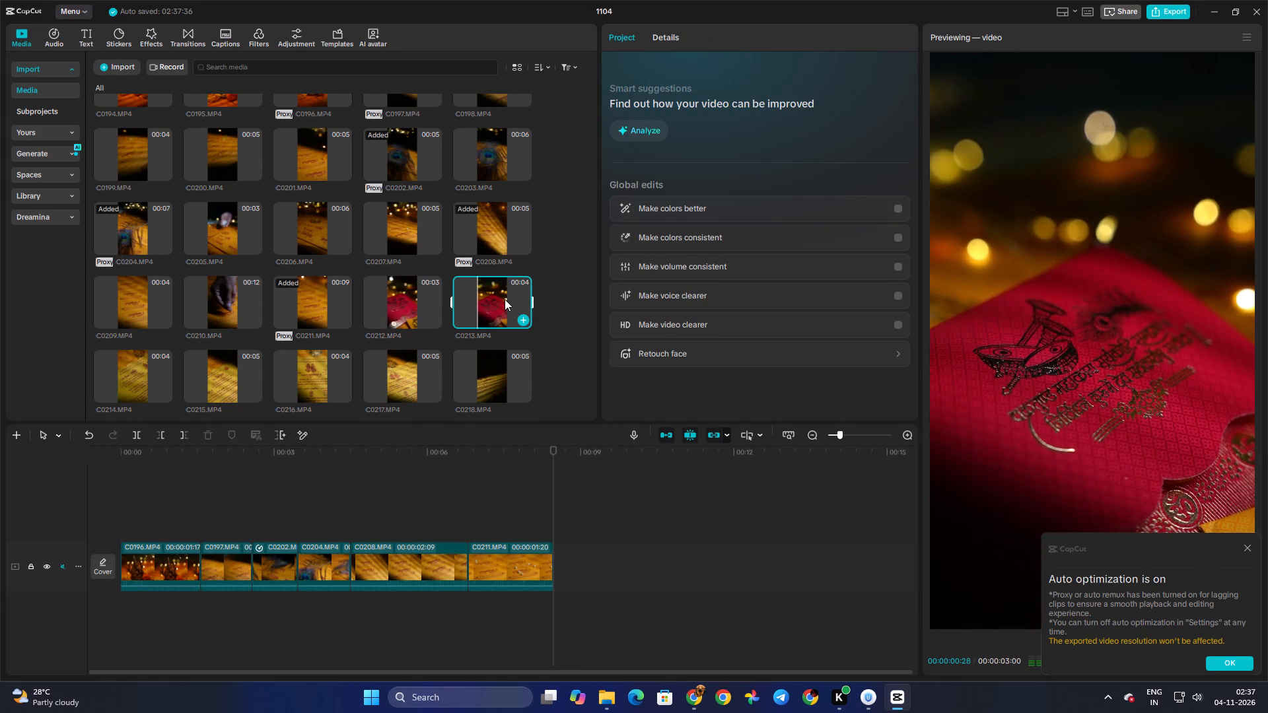
{"action": "left_click_drag", "start_coordinate": [505, 299], "coordinate": [563, 580]}
Scrub through C0213.MP4, dismiss the auto optimization notice and trim the clip's end back to 00:00:09:22.
{"action": "left_click", "coordinate": [543, 506]}
{"action": "left_click_drag", "start_coordinate": [543, 504], "coordinate": [586, 504]}
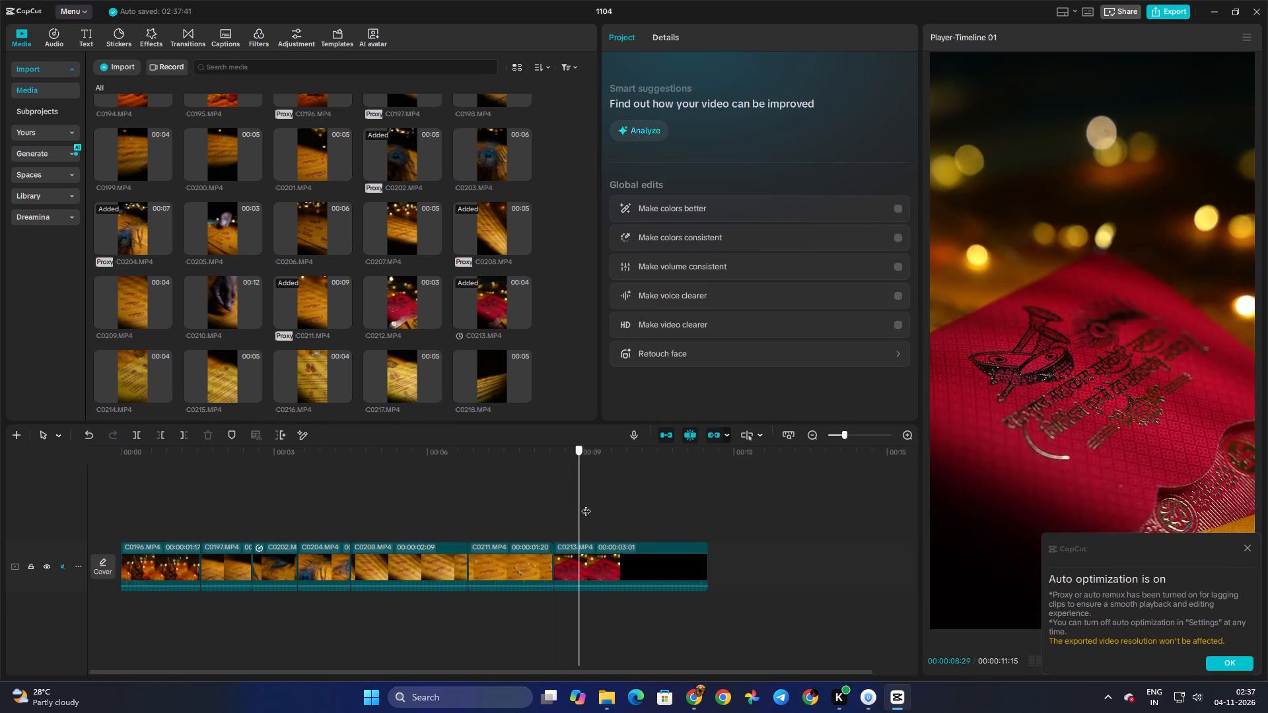
{"action": "left_click_drag", "start_coordinate": [586, 504], "coordinate": [631, 507]}
{"action": "left_click", "coordinate": [1250, 549]}
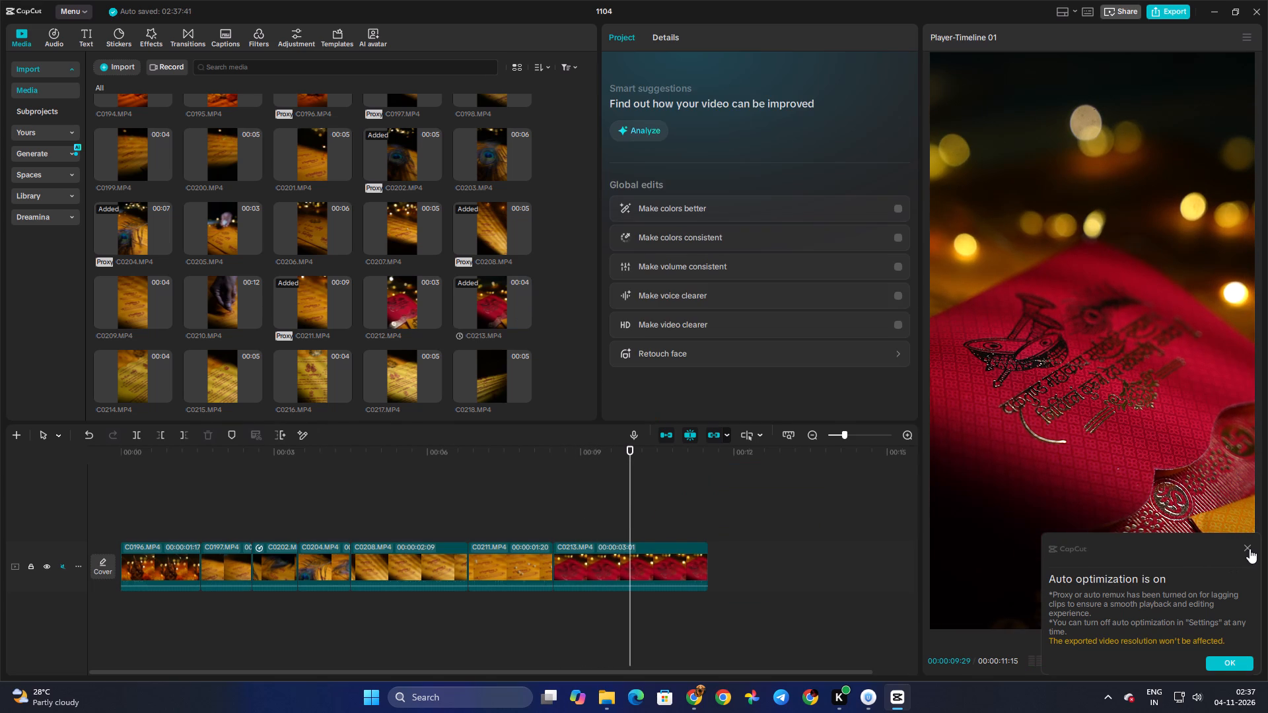
{"action": "left_click", "coordinate": [577, 515]}
{"action": "left_click_drag", "start_coordinate": [577, 515], "coordinate": [619, 518]}
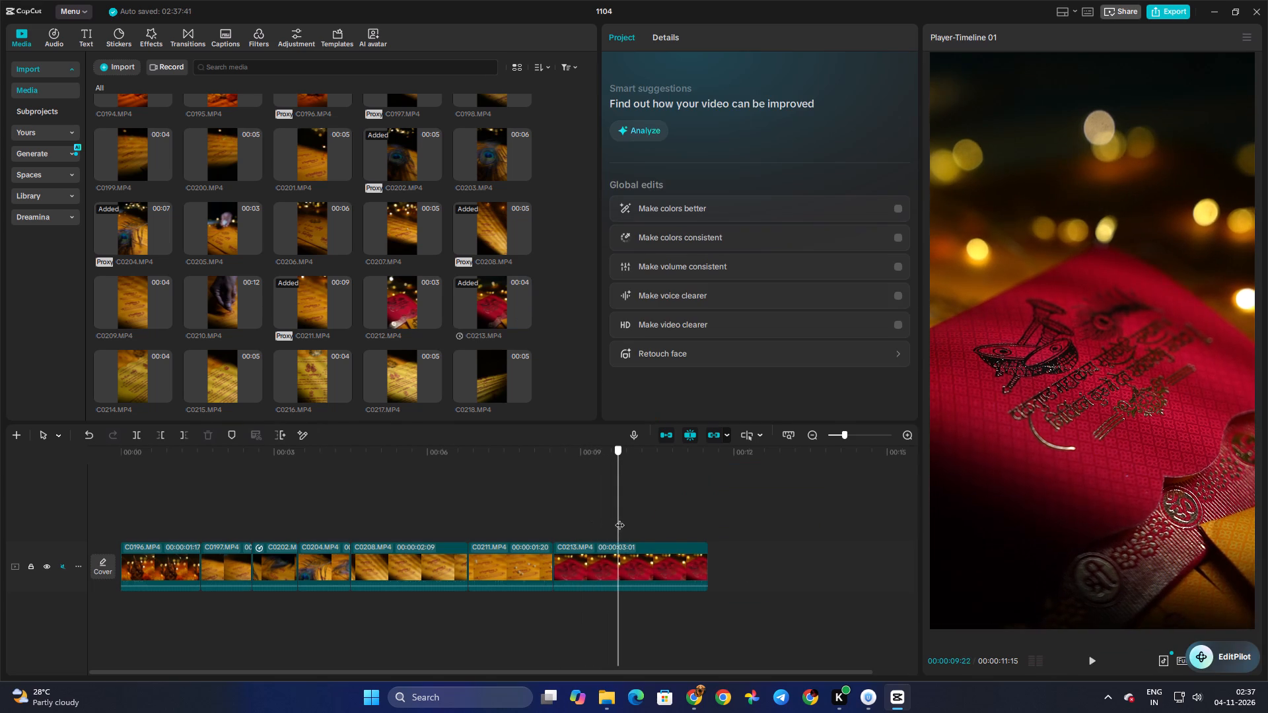
{"action": "left_click", "coordinate": [620, 567]}
{"action": "left_click_drag", "start_coordinate": [708, 563], "coordinate": [633, 564]}
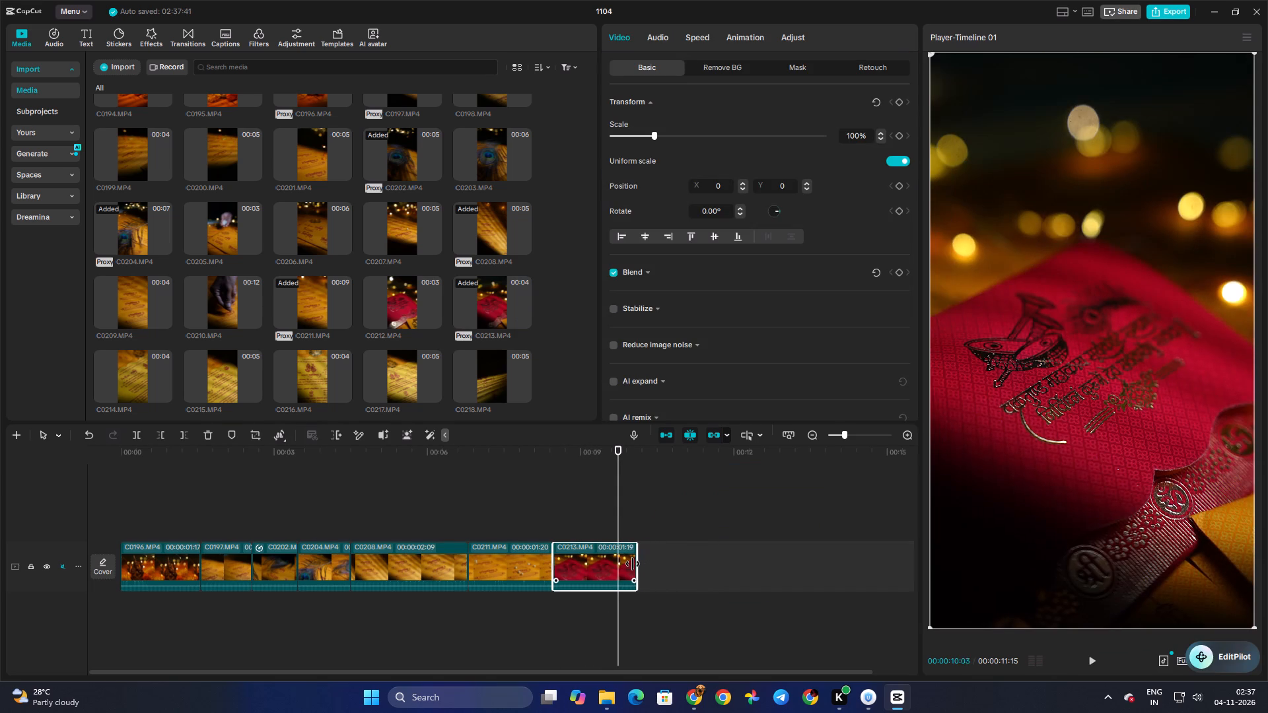
{"action": "left_click_drag", "start_coordinate": [633, 564], "coordinate": [617, 564]}
Preview C0214.MP4, C0215.MP4 and C0216.MP4, and add C0214.MP4 after C0213.MP4 on the timeline.
{"action": "scroll", "coordinate": [79, 355], "scroll_direction": "down", "scroll_amount": 1}
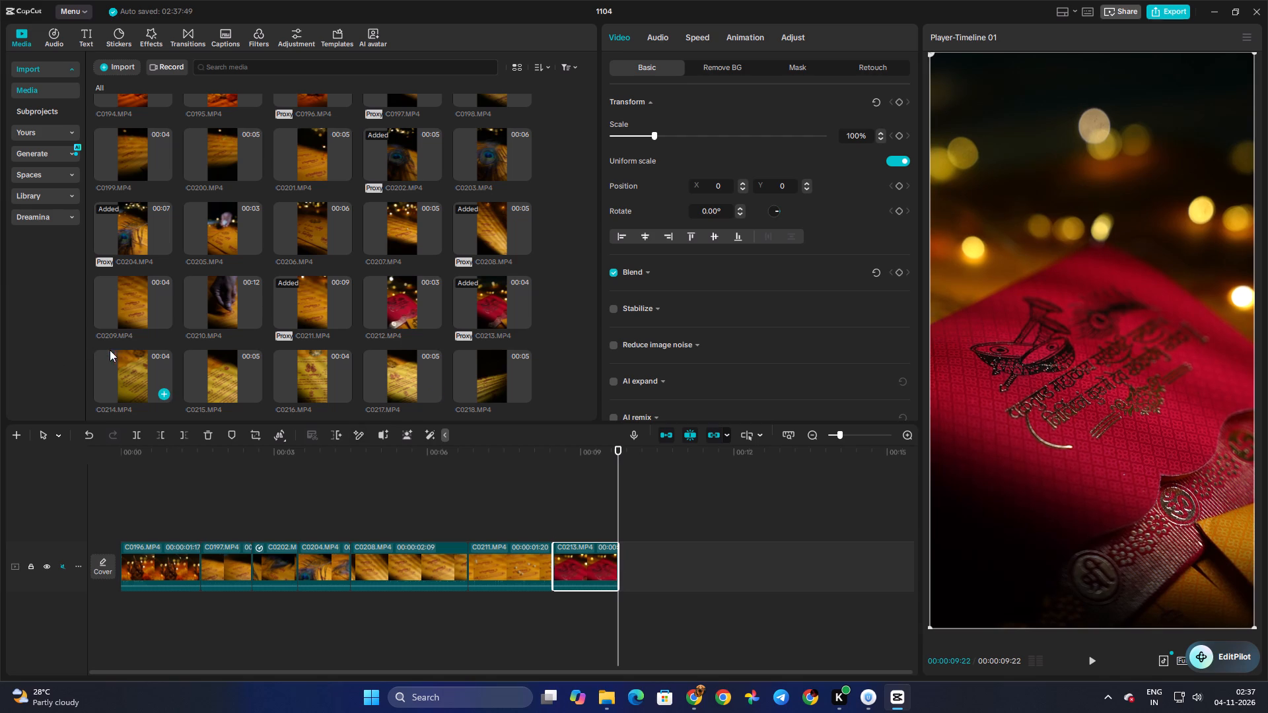
{"action": "left_click", "coordinate": [135, 361]}
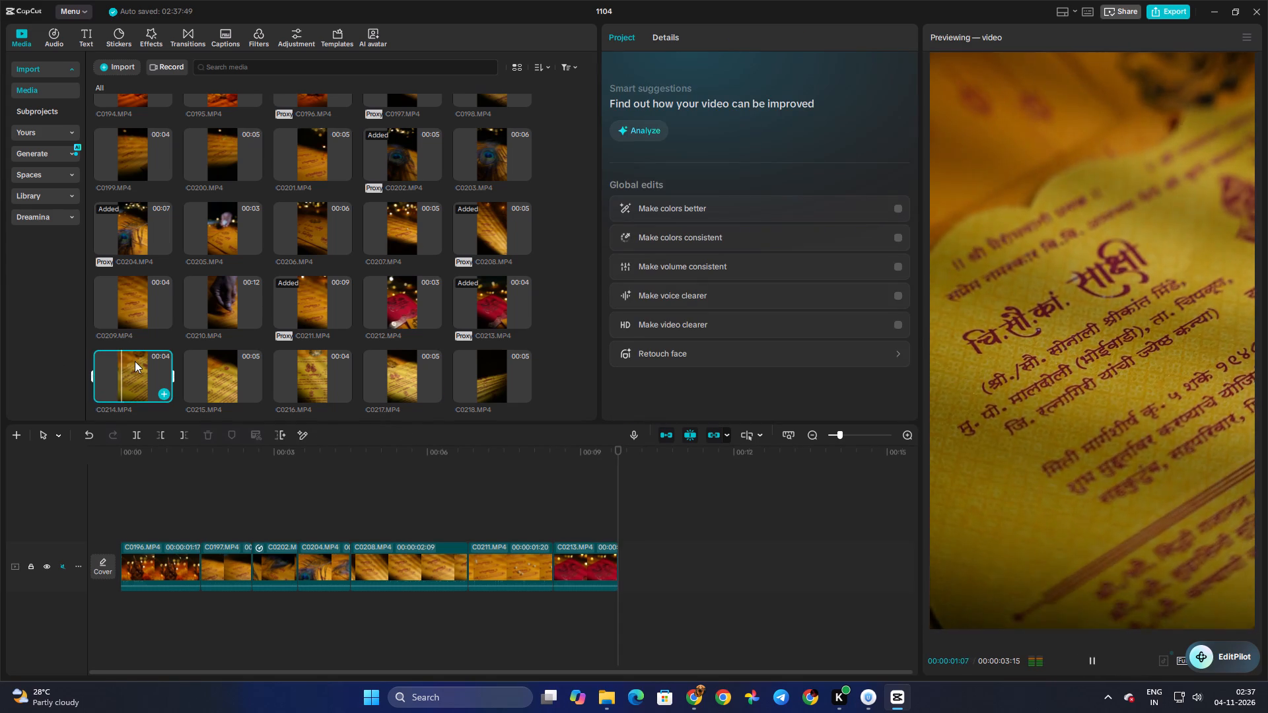
{"action": "key", "text": "space"}
{"action": "left_click", "coordinate": [227, 375]}
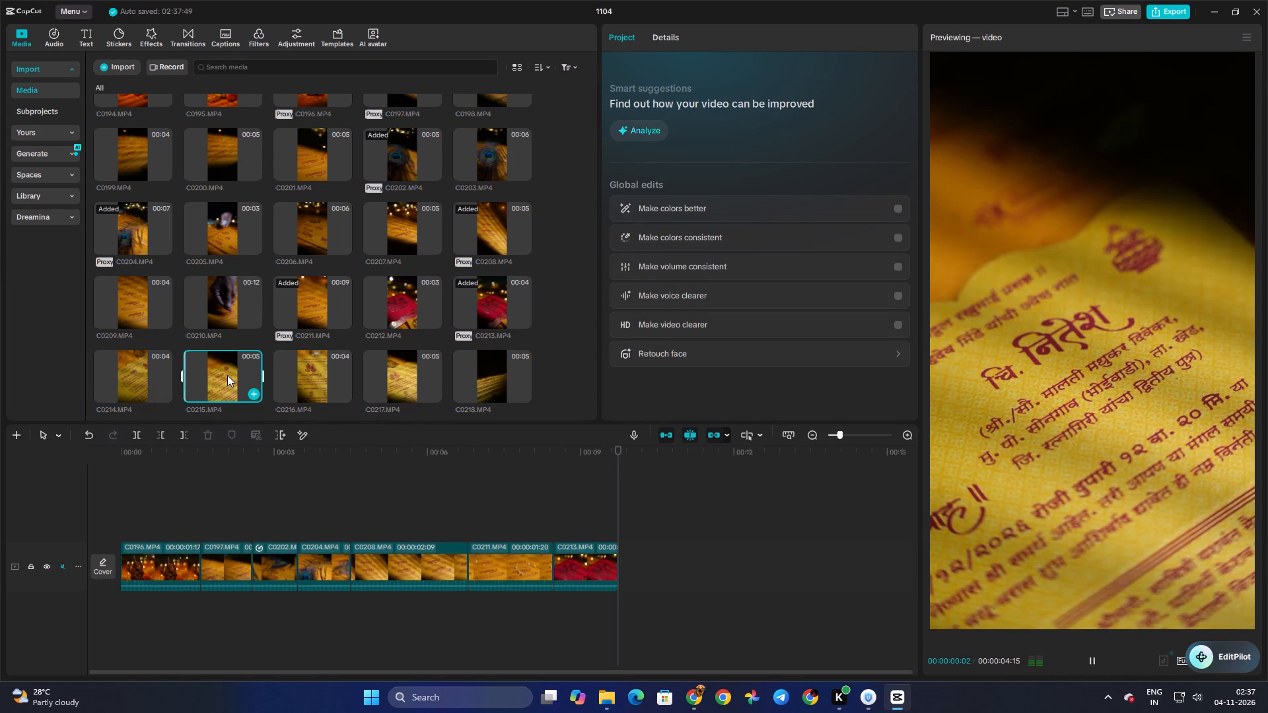
{"action": "key", "text": "space"}
{"action": "key", "text": "space"}
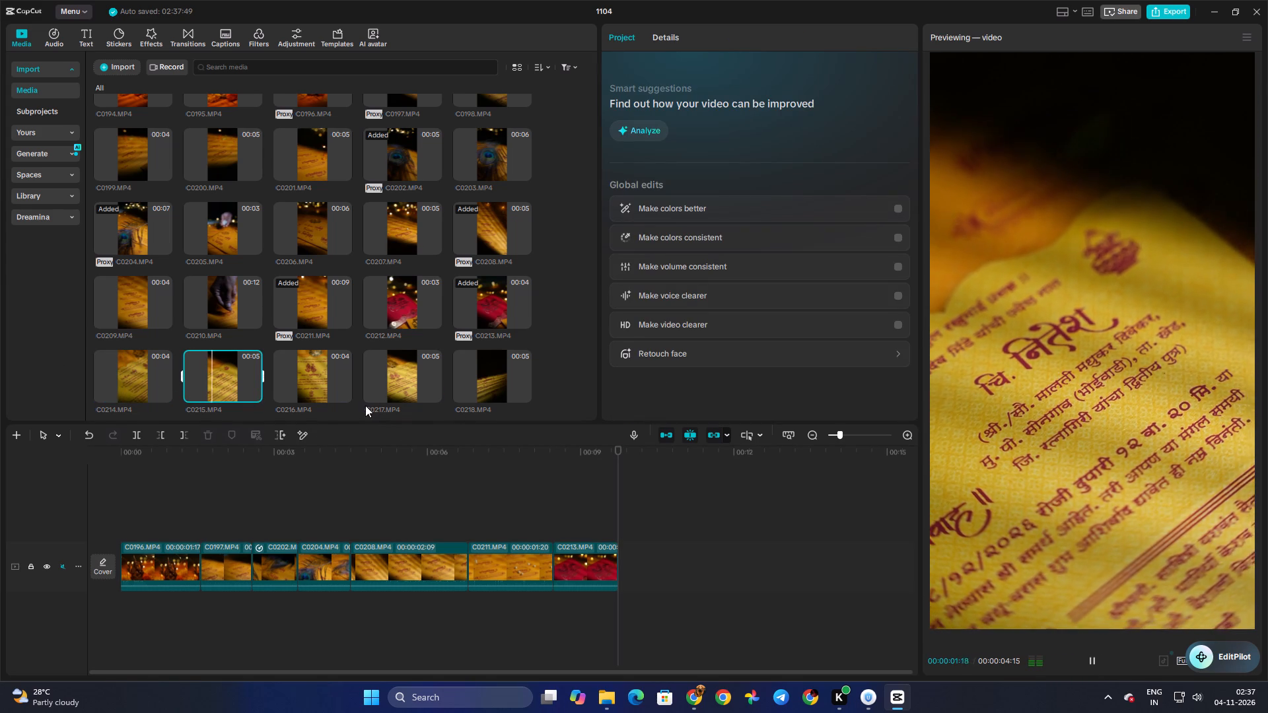
{"action": "key", "text": "space"}
{"action": "left_click", "coordinate": [309, 372]}
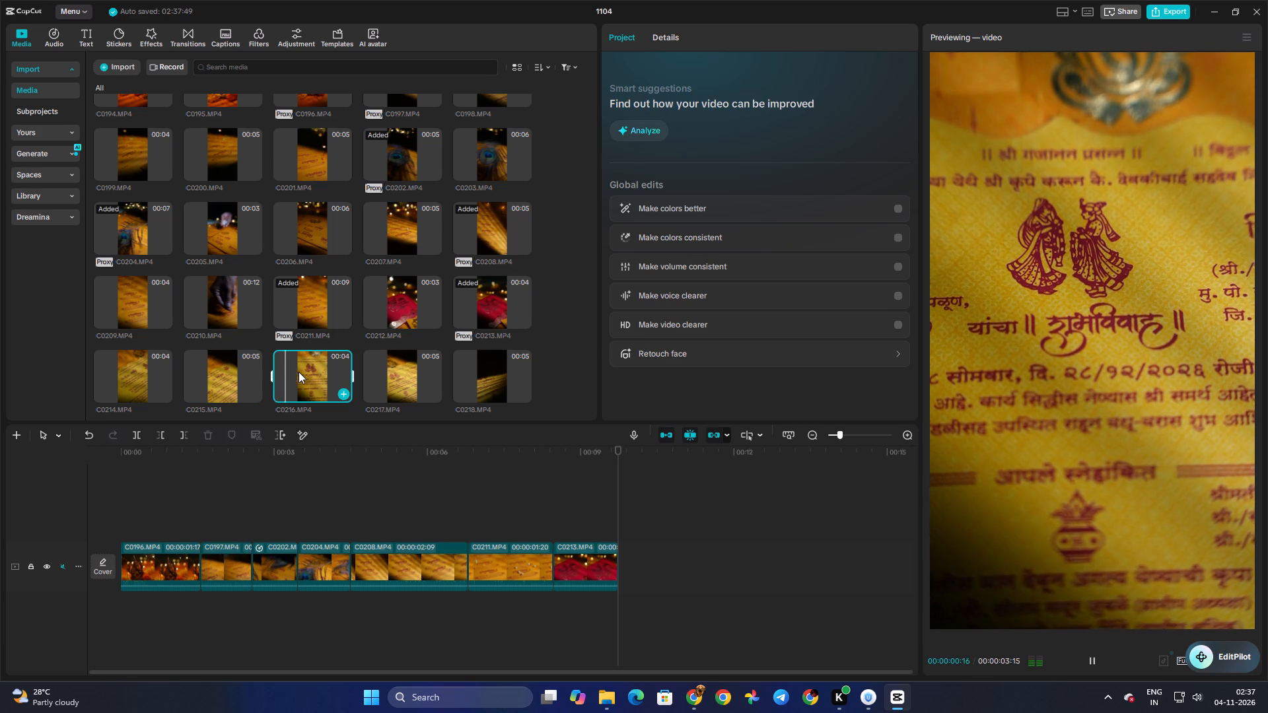
{"action": "key", "text": "space"}
{"action": "left_click", "coordinate": [141, 371]}
{"action": "left_click_drag", "start_coordinate": [133, 369], "coordinate": [718, 577]}
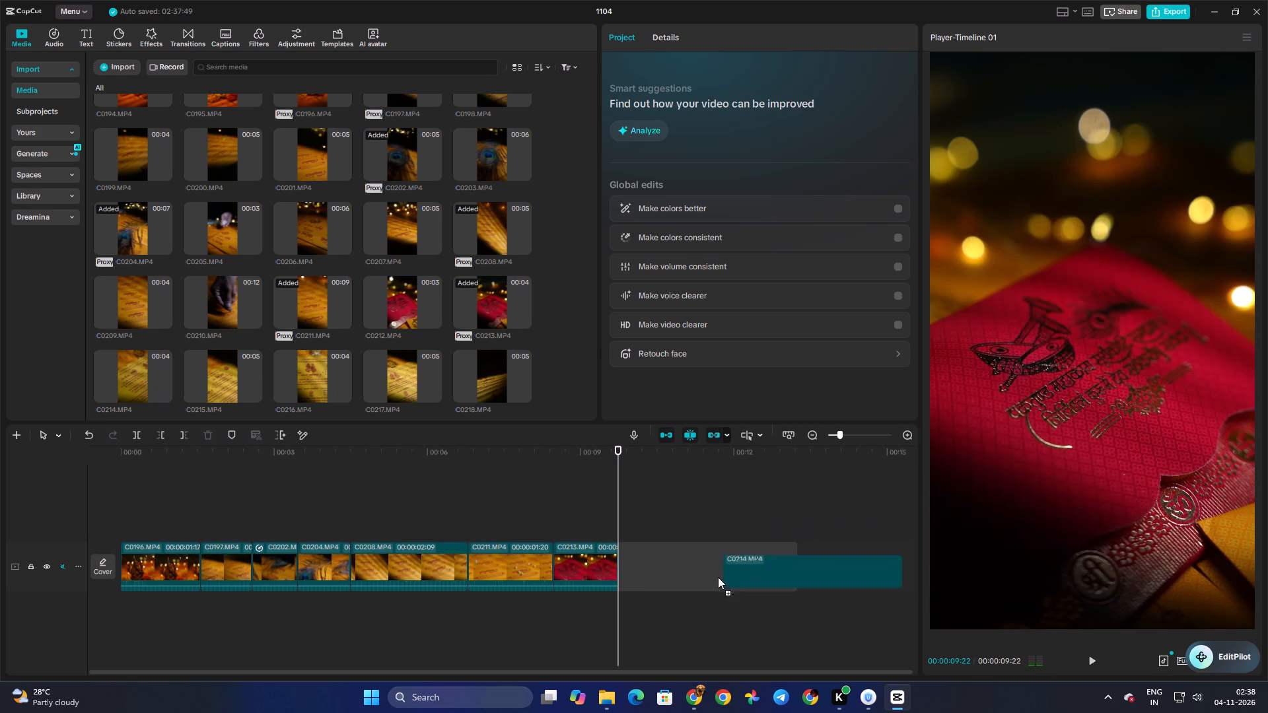
{"action": "left_click_drag", "start_coordinate": [718, 577], "coordinate": [649, 574]}
Scrub through C0214.MP4 and trim its end back to 00:00:11:06.
{"action": "left_click", "coordinate": [632, 516]}
{"action": "left_click_drag", "start_coordinate": [630, 514], "coordinate": [664, 518]}
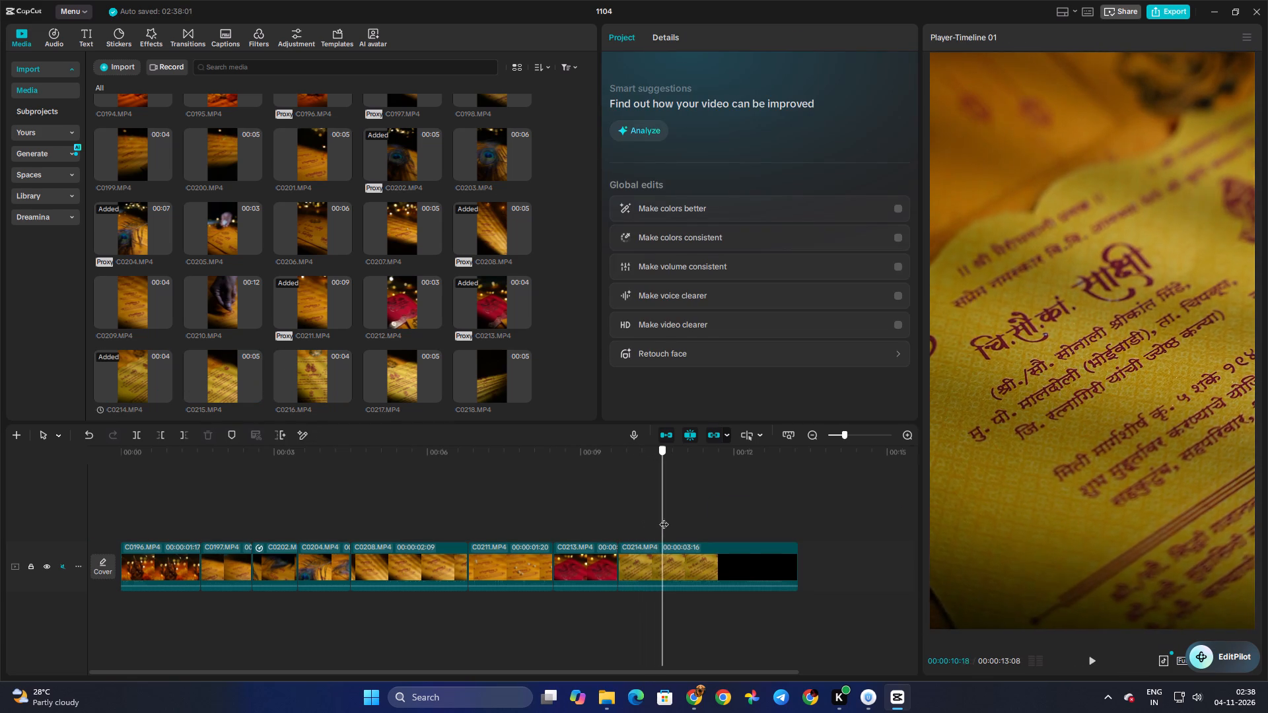
{"action": "left_click_drag", "start_coordinate": [664, 518], "coordinate": [693, 520]}
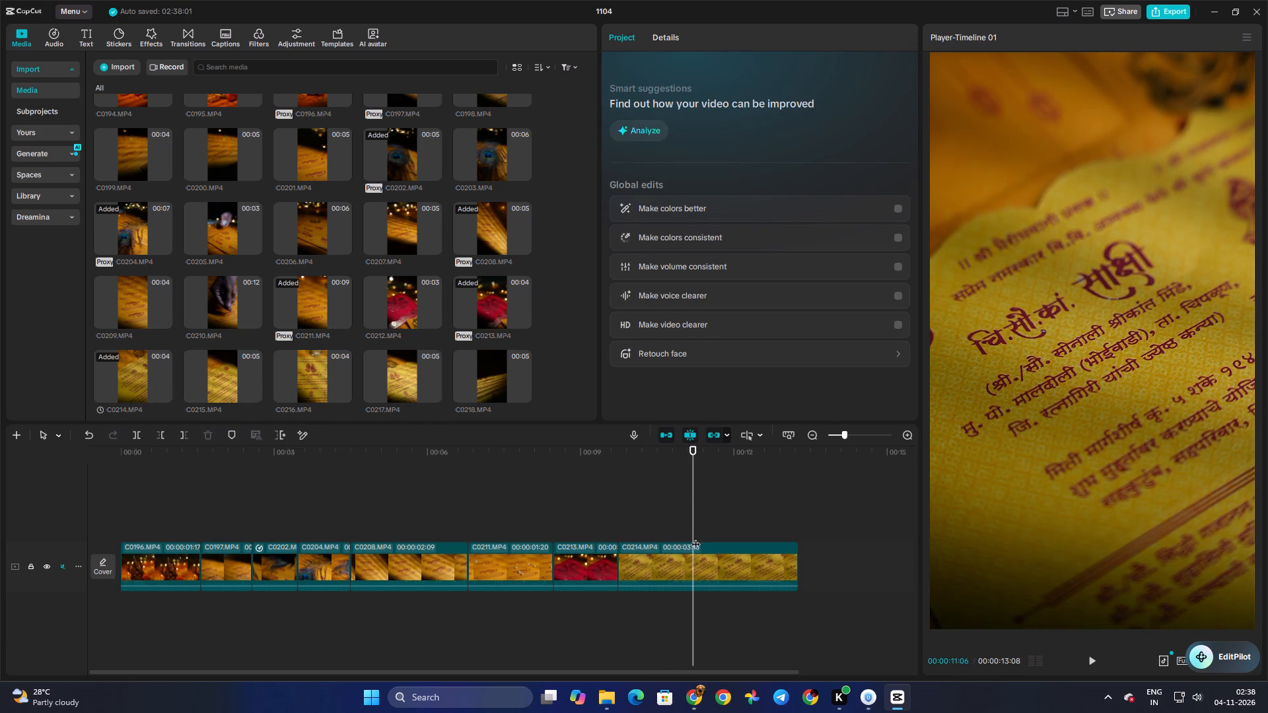
{"action": "left_click", "coordinate": [695, 553]}
{"action": "left_click_drag", "start_coordinate": [798, 558], "coordinate": [690, 565]}
Add C0215.MP4 after C0214.MP4, split it at 00:00:12:28 and delete the part after the cut.
{"action": "left_click_drag", "start_coordinate": [209, 360], "coordinate": [695, 547]}
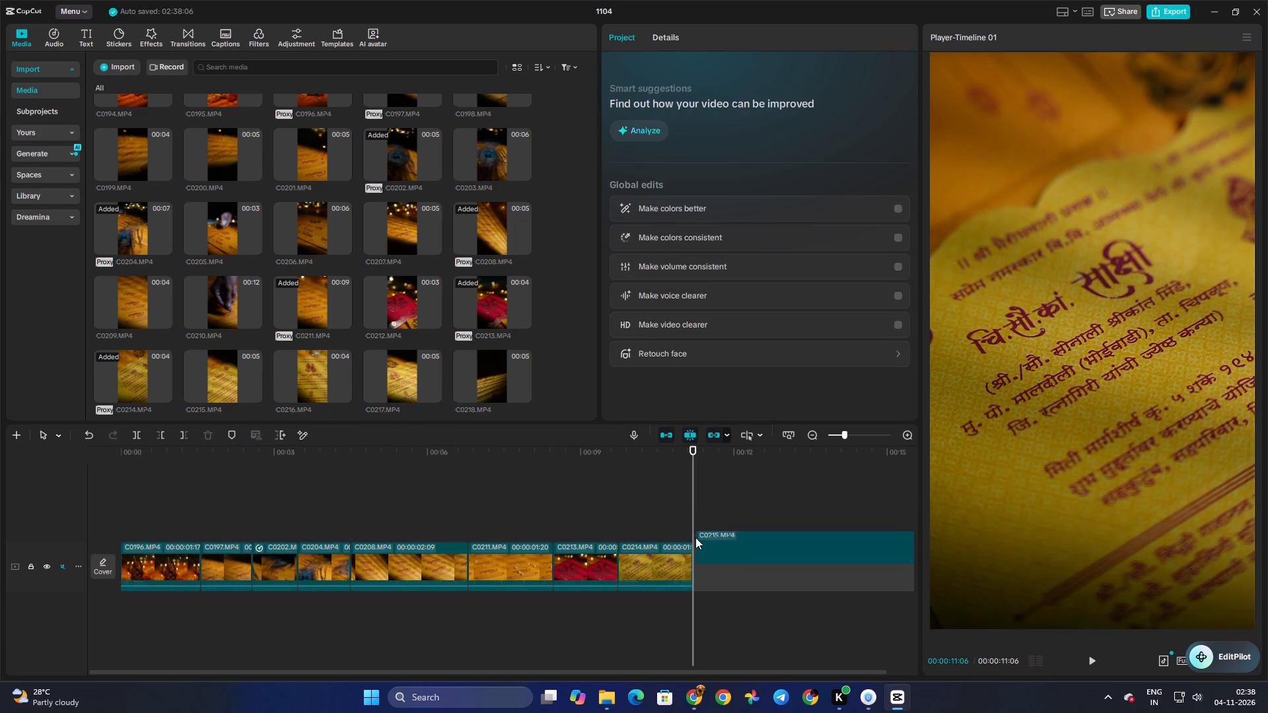
{"action": "left_click", "coordinate": [690, 516]}
{"action": "left_click_drag", "start_coordinate": [690, 516], "coordinate": [779, 523]}
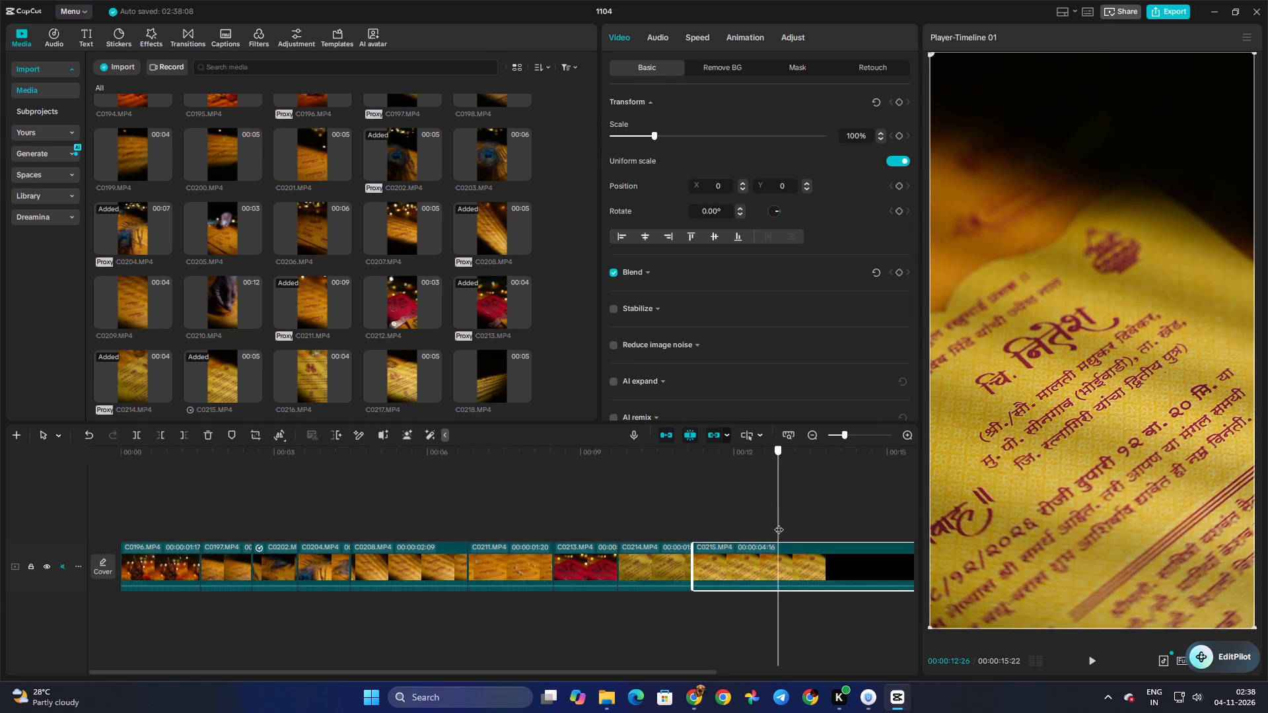
{"action": "left_click_drag", "start_coordinate": [779, 523], "coordinate": [782, 524]}
{"action": "left_click", "coordinate": [787, 581]}
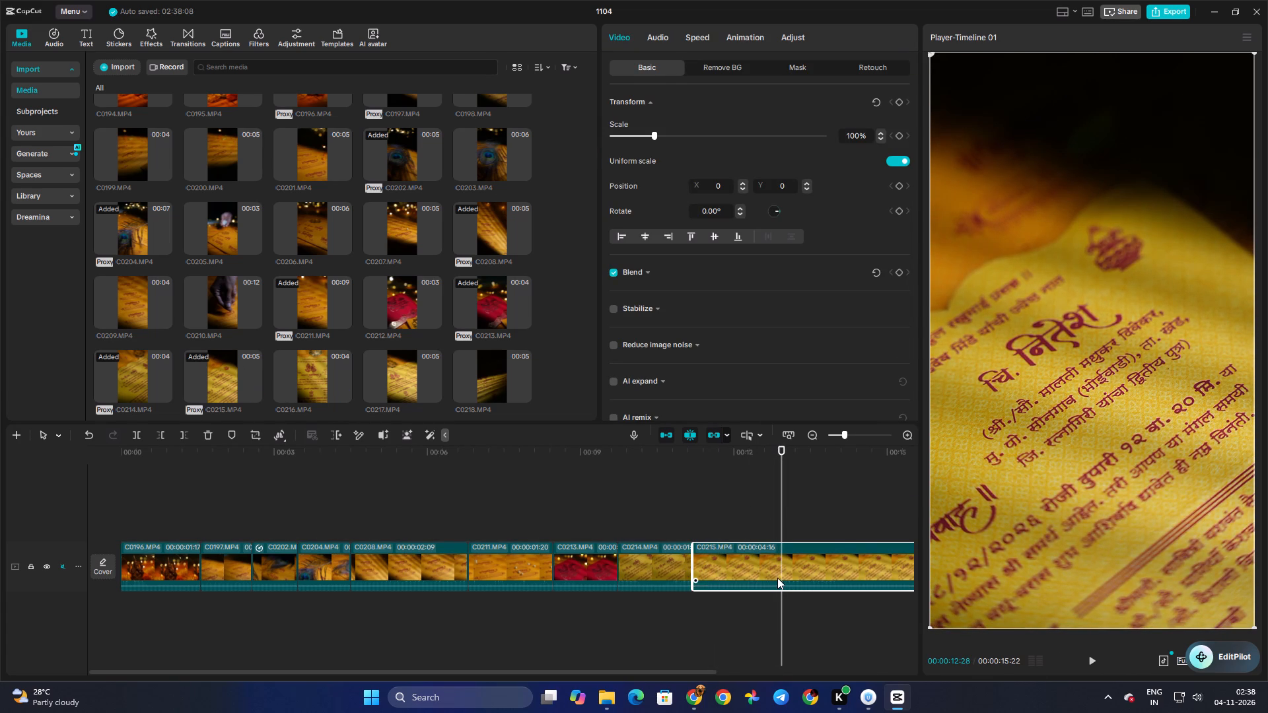
{"action": "key", "text": "ctrl+b"}
{"action": "key", "text": "Delete"}
Preview the remaining library clips from C0216.MP4 to the last one to choose the next shot.
{"action": "scroll", "coordinate": [332, 318], "scroll_direction": "down", "scroll_amount": 1}
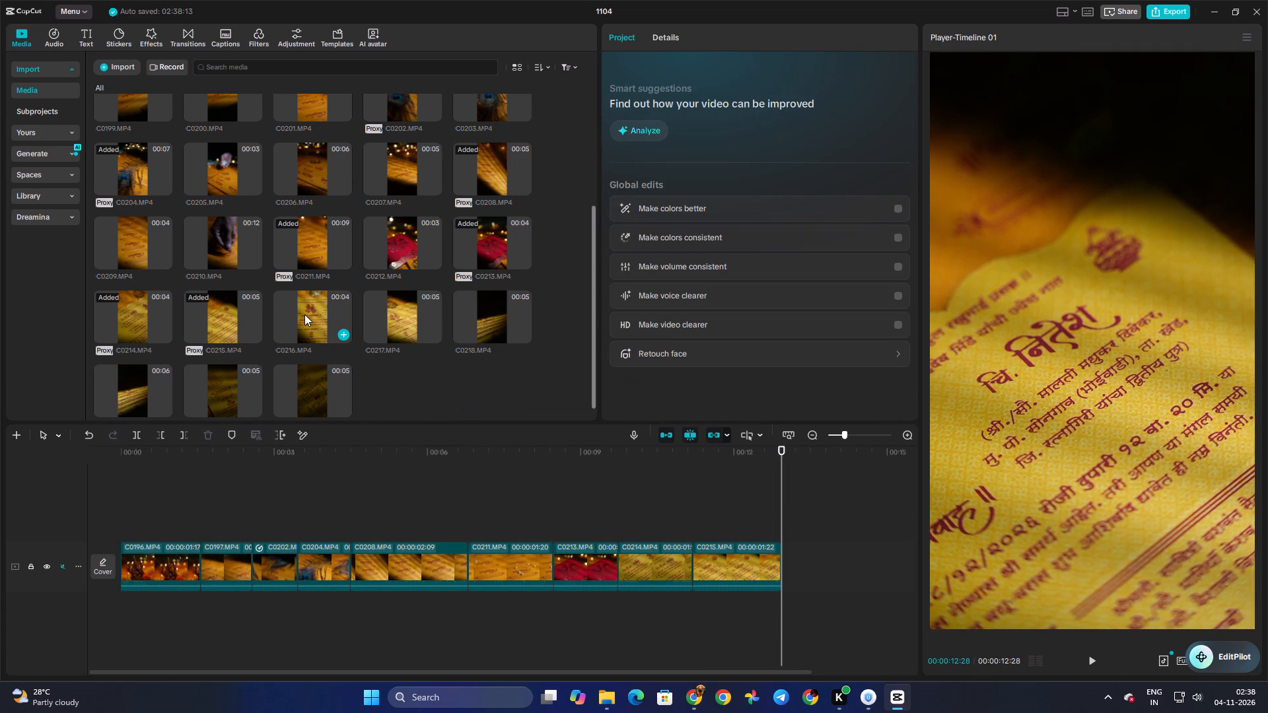
{"action": "left_click", "coordinate": [304, 314]}
{"action": "key", "text": "space"}
{"action": "left_click", "coordinate": [403, 314]}
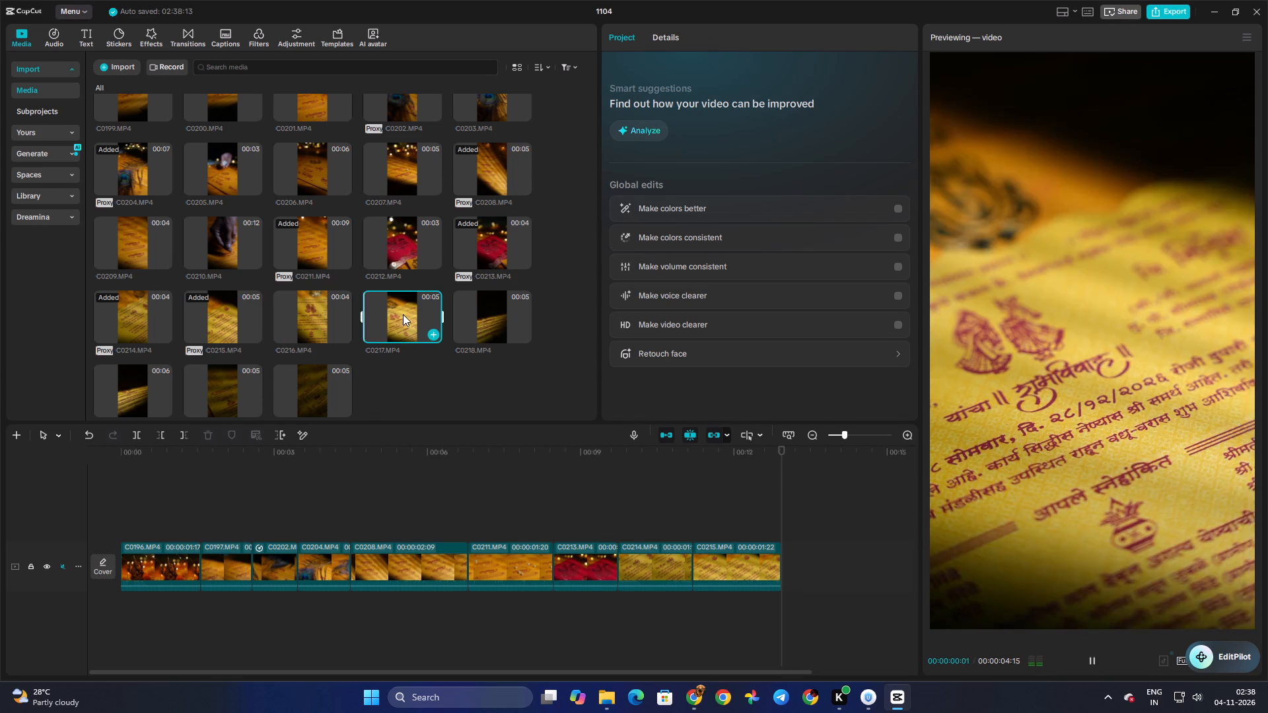
{"action": "key", "text": "space"}
{"action": "left_click", "coordinate": [491, 310]}
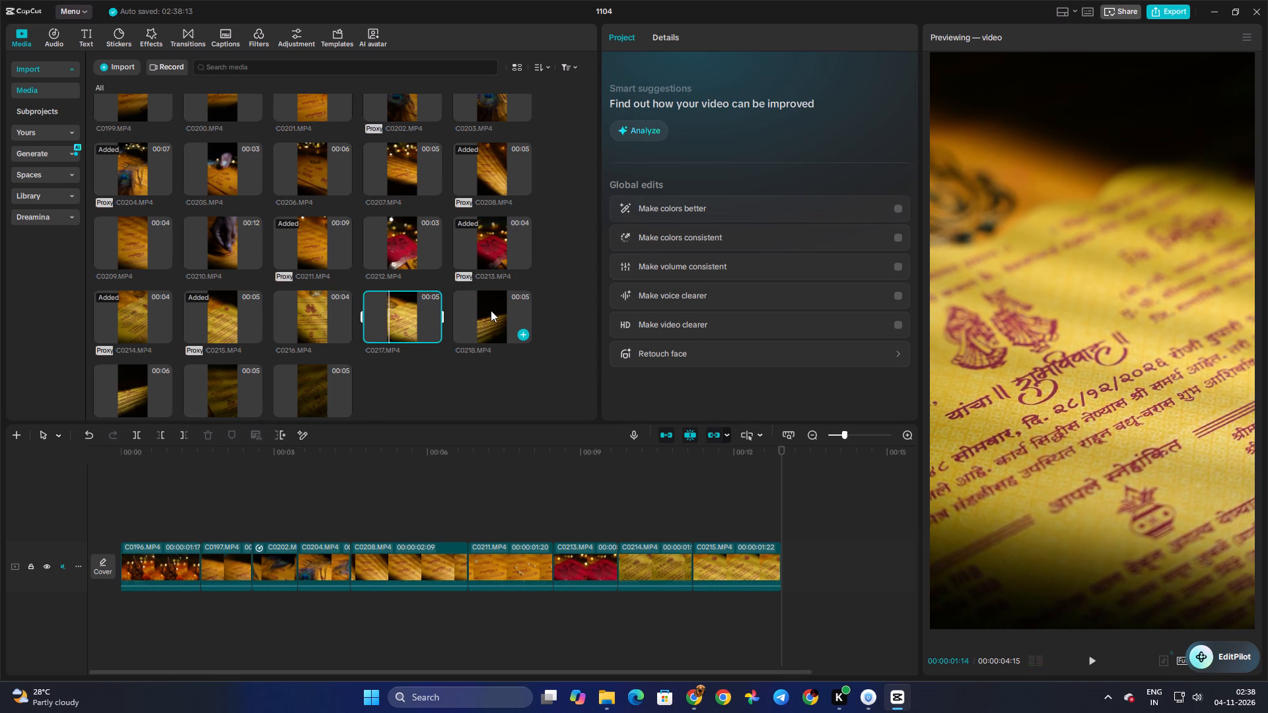
{"action": "key", "text": "space"}
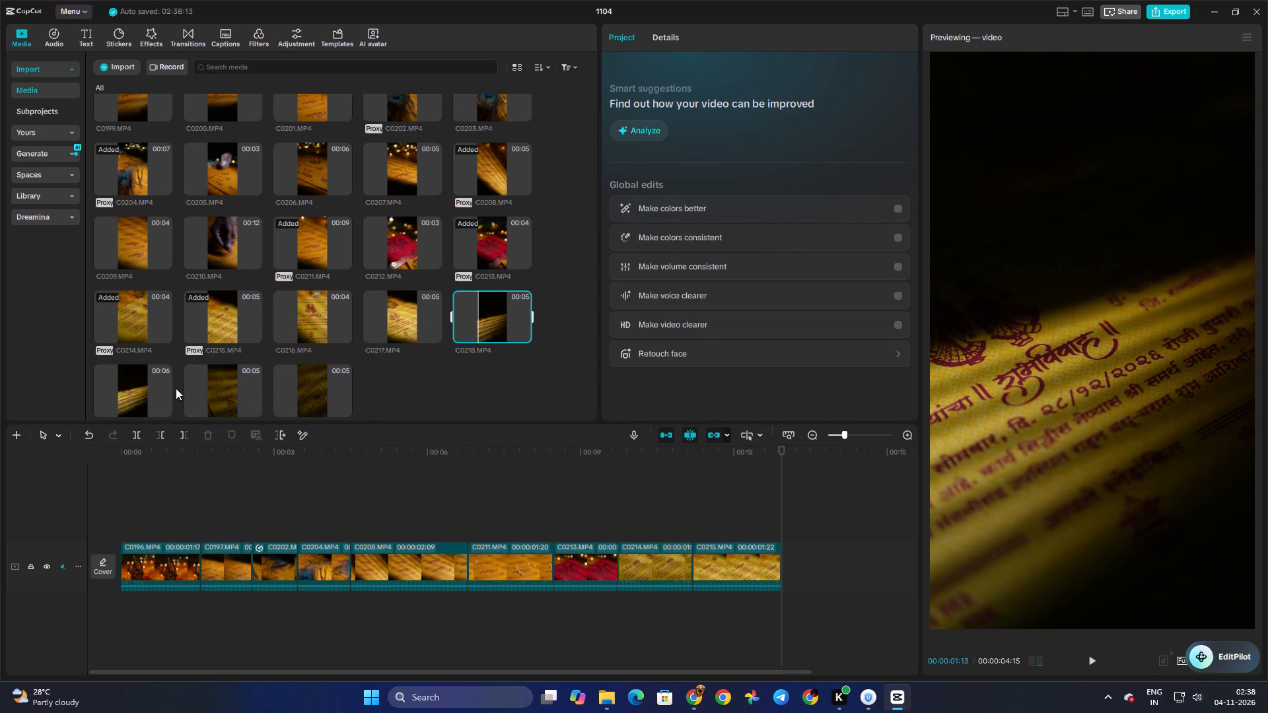
{"action": "left_click", "coordinate": [144, 392]}
{"action": "key", "text": "space"}
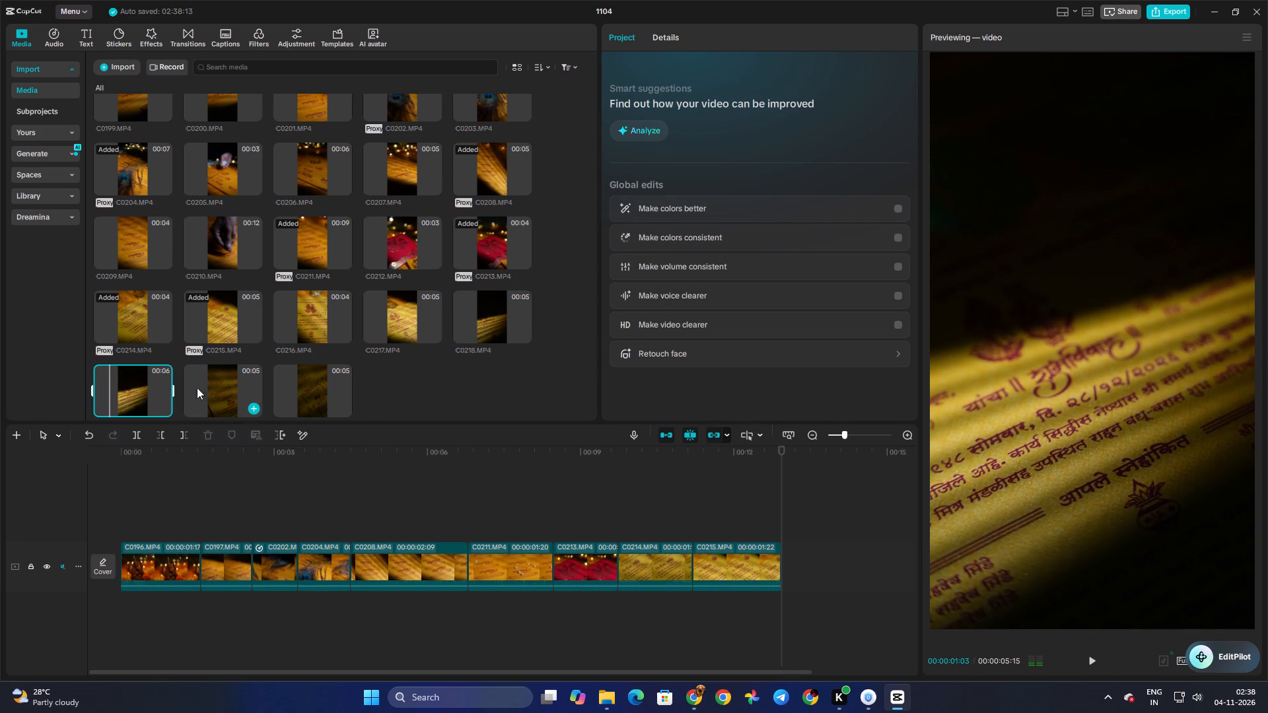
{"action": "left_click", "coordinate": [215, 384]}
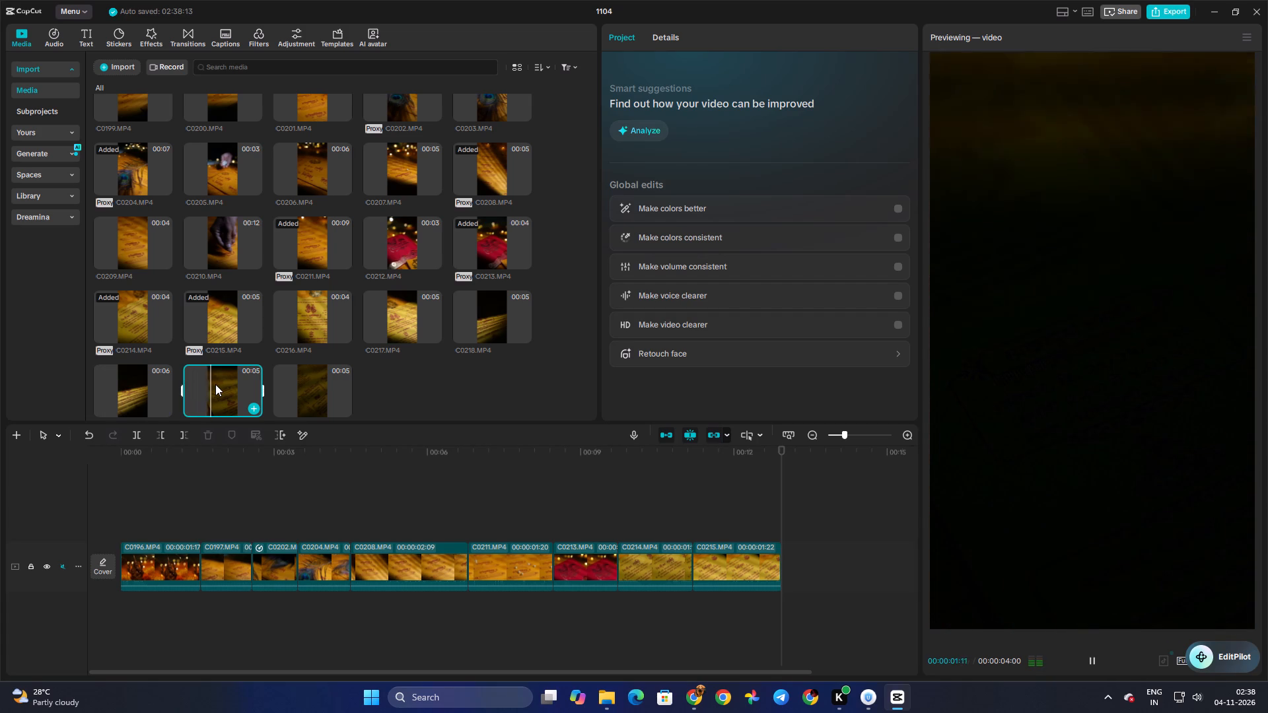
{"action": "left_click", "coordinate": [314, 388]}
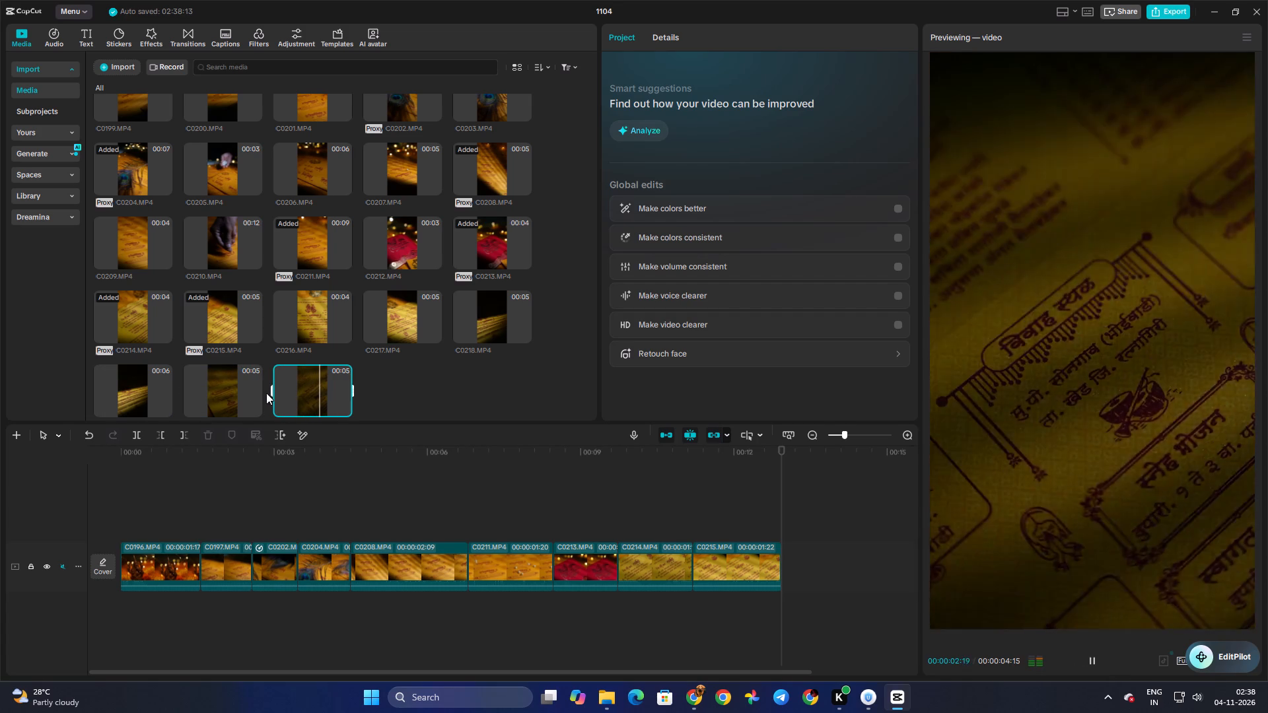
{"action": "key", "text": "space"}
Preview C0219.MP4 again and add it after C0215.MP4 on the timeline.
{"action": "left_click", "coordinate": [104, 399]}
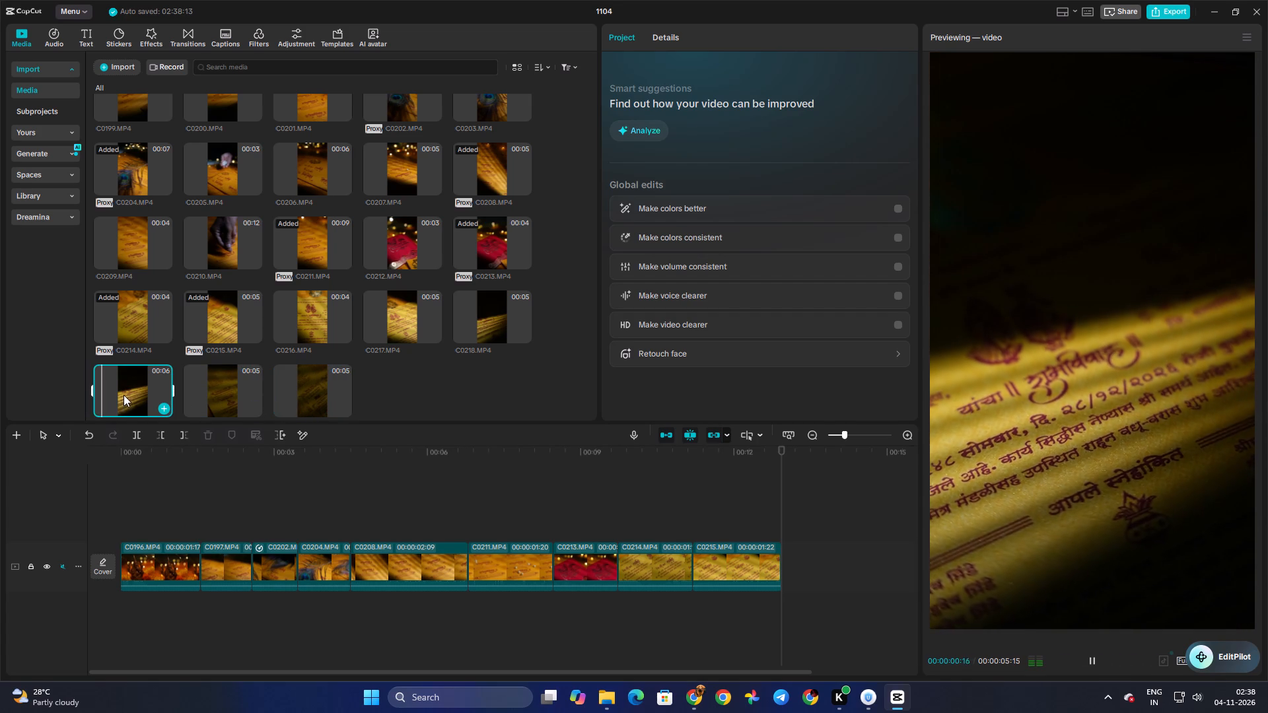
{"action": "key", "text": "space"}
{"action": "left_click_drag", "start_coordinate": [126, 393], "coordinate": [782, 555]}
Scrub through C0219.MP4, split it at 00:00:16:03 and delete the part before the cut.
{"action": "left_click", "coordinate": [780, 525]}
{"action": "left_click_drag", "start_coordinate": [779, 524], "coordinate": [847, 532]}
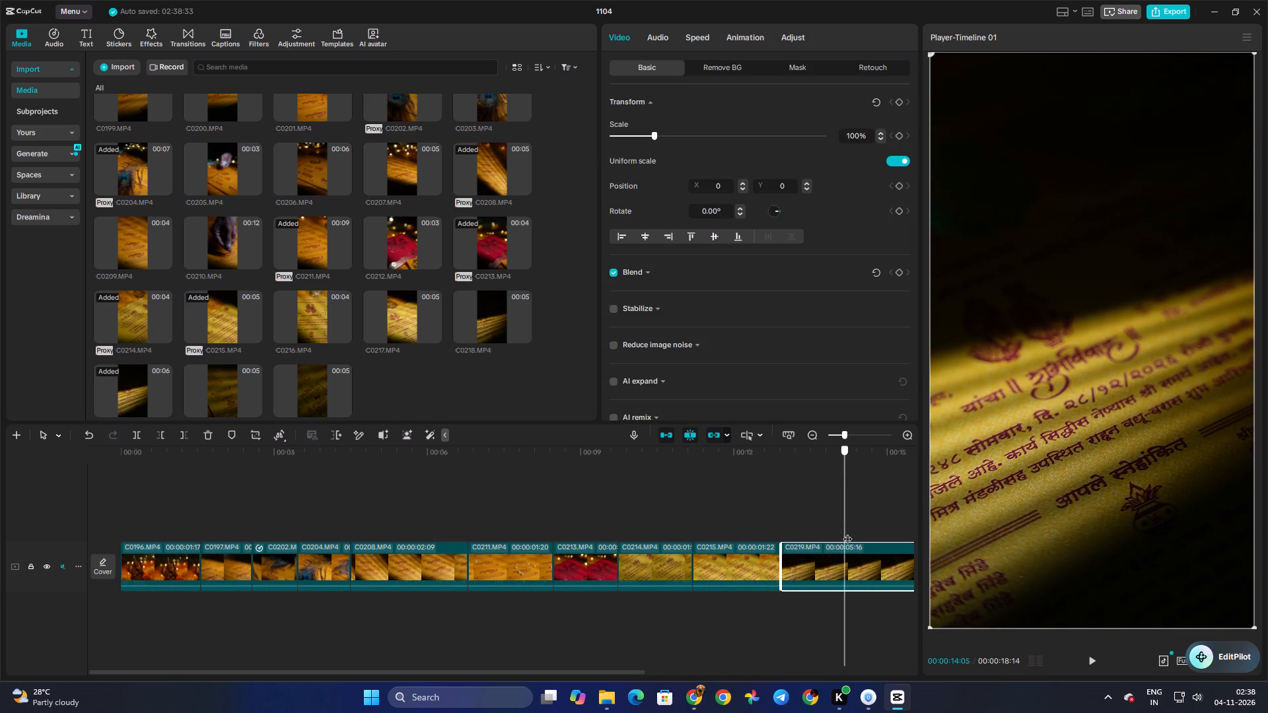
{"action": "left_click_drag", "start_coordinate": [847, 532], "coordinate": [849, 539]}
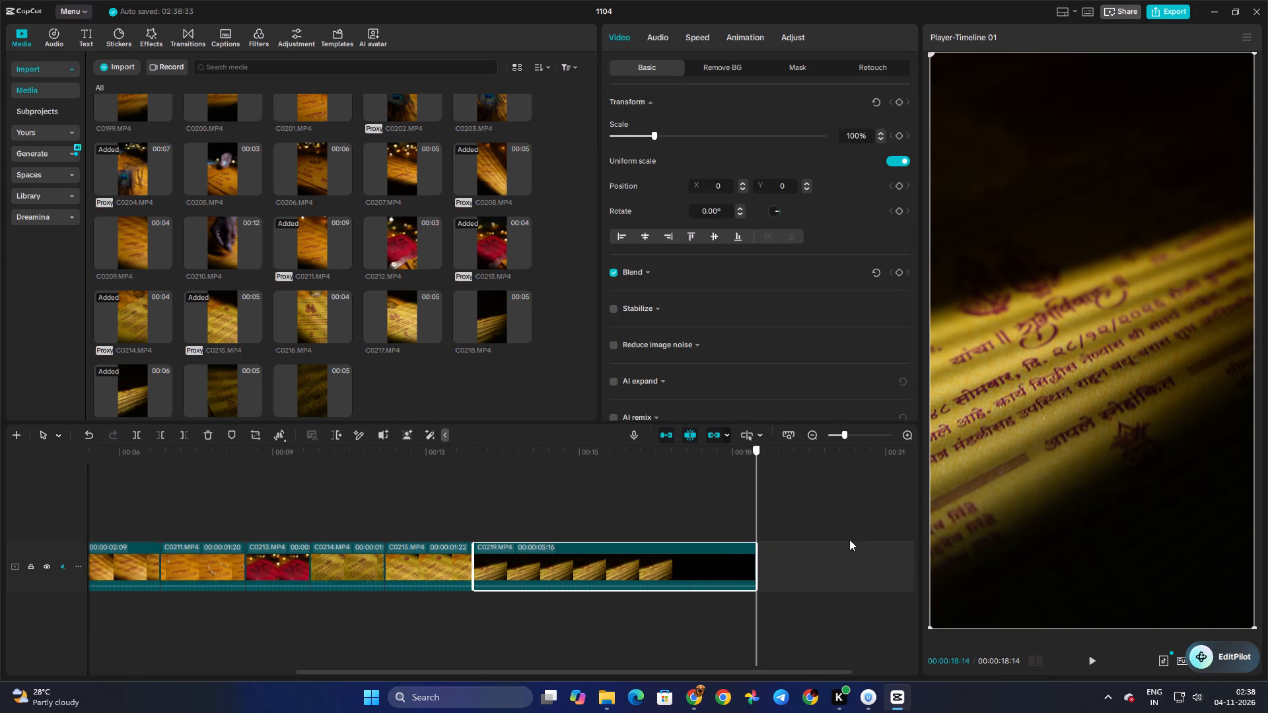
{"action": "left_click_drag", "start_coordinate": [849, 539], "coordinate": [584, 539]}
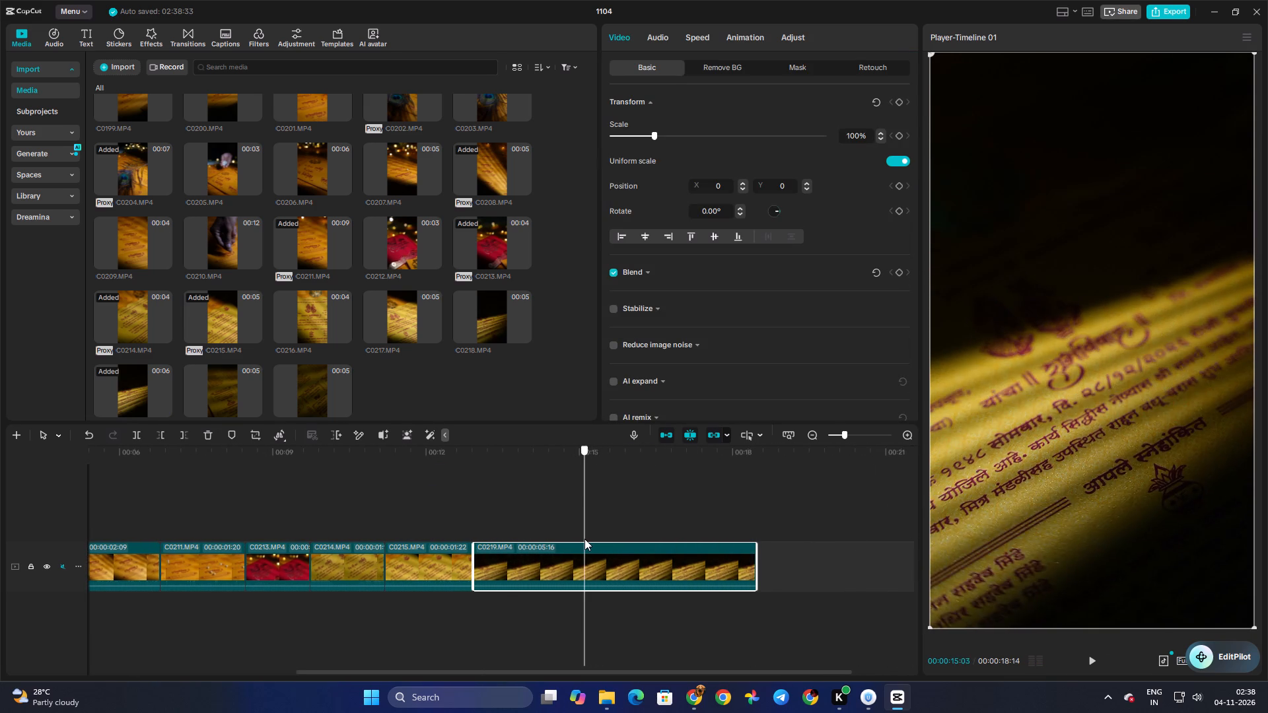
{"action": "left_click_drag", "start_coordinate": [584, 539], "coordinate": [630, 539]}
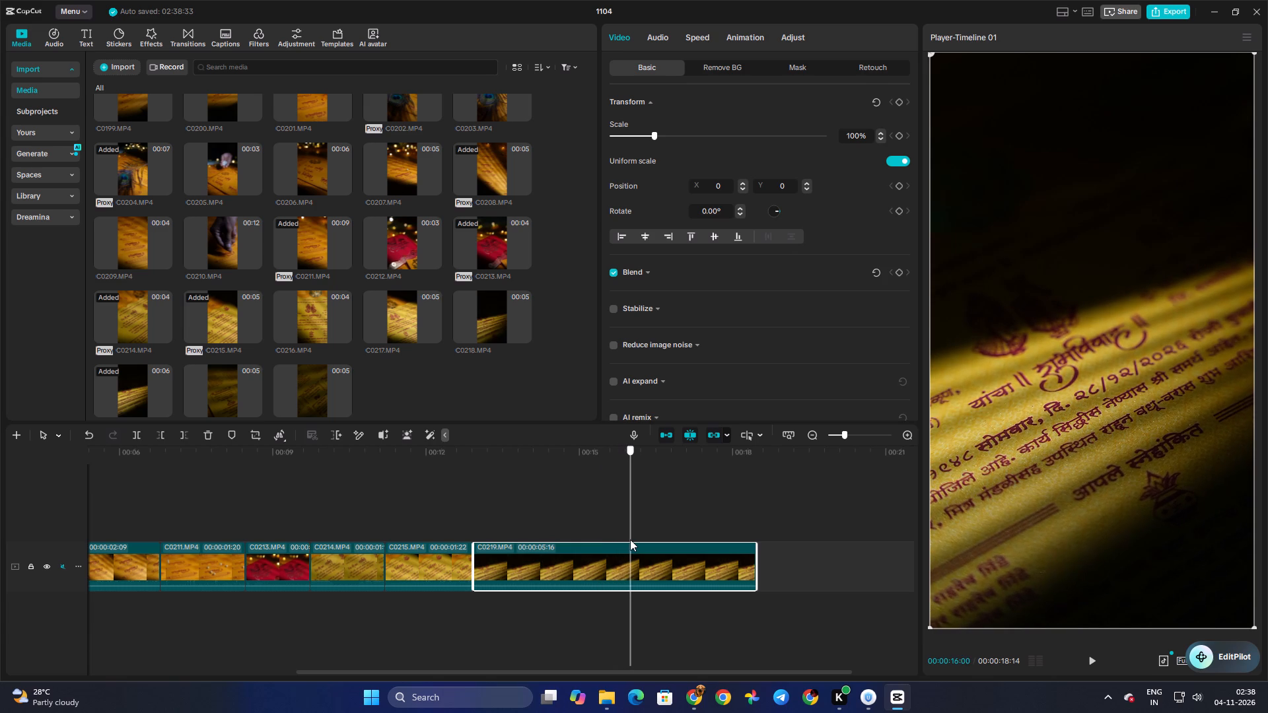
{"action": "left_click_drag", "start_coordinate": [630, 539], "coordinate": [605, 539]}
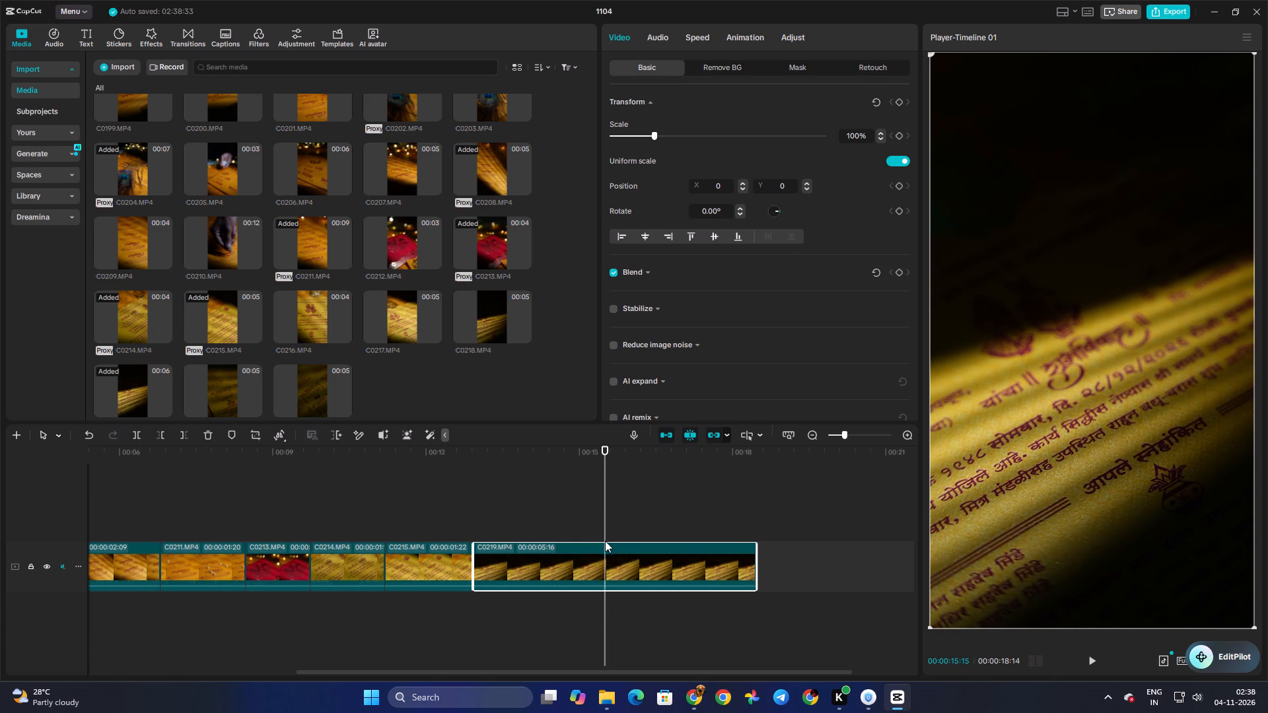
{"action": "left_click", "coordinate": [617, 567]}
{"action": "left_click", "coordinate": [606, 516]}
{"action": "left_click_drag", "start_coordinate": [606, 516], "coordinate": [622, 516]}
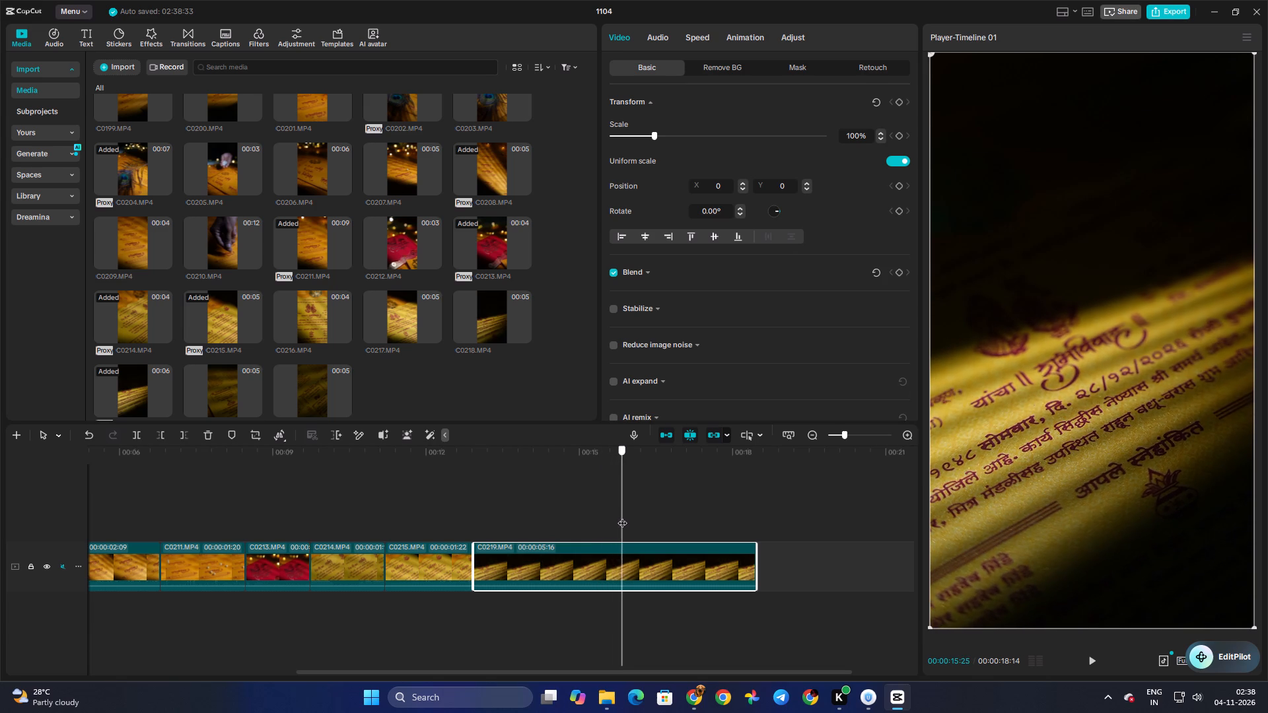
{"action": "left_click_drag", "start_coordinate": [622, 516], "coordinate": [635, 518]}
{"action": "left_click", "coordinate": [642, 545]}
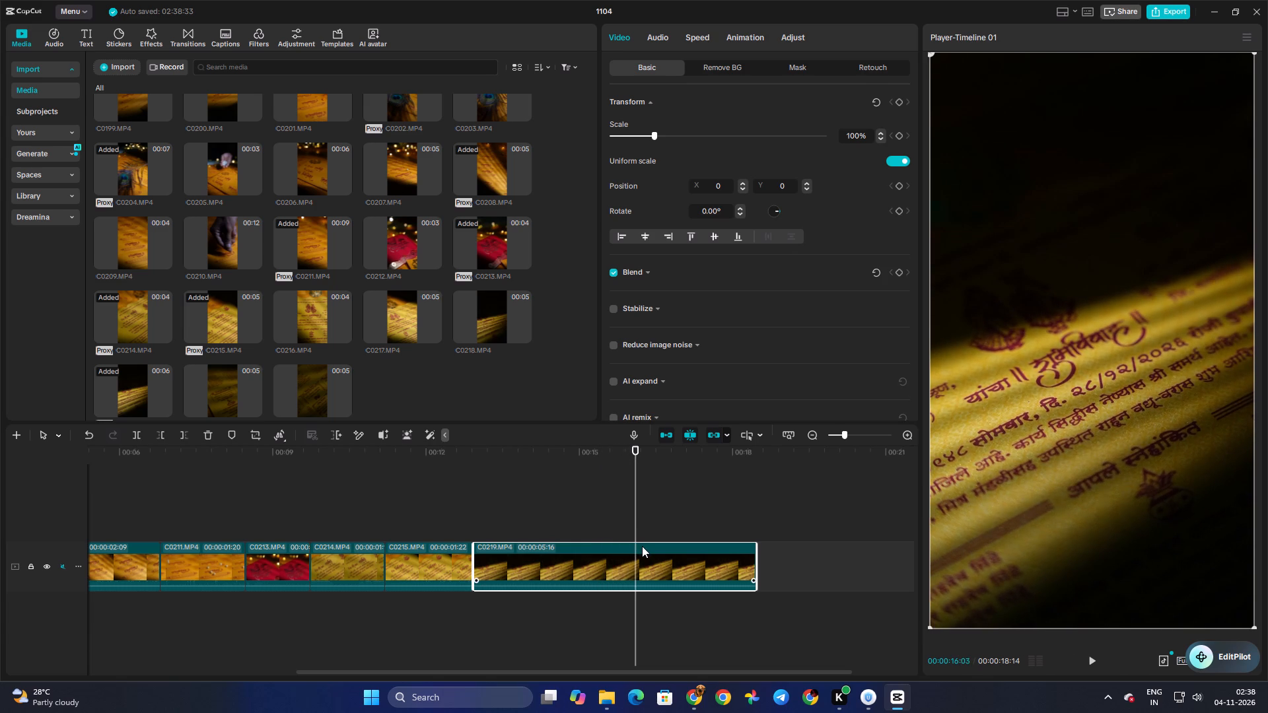
{"action": "key", "text": "ctrl+b"}
{"action": "left_click", "coordinate": [595, 567]}
{"action": "key", "text": "Delete"}
{"action": "left_click", "coordinate": [529, 530]}
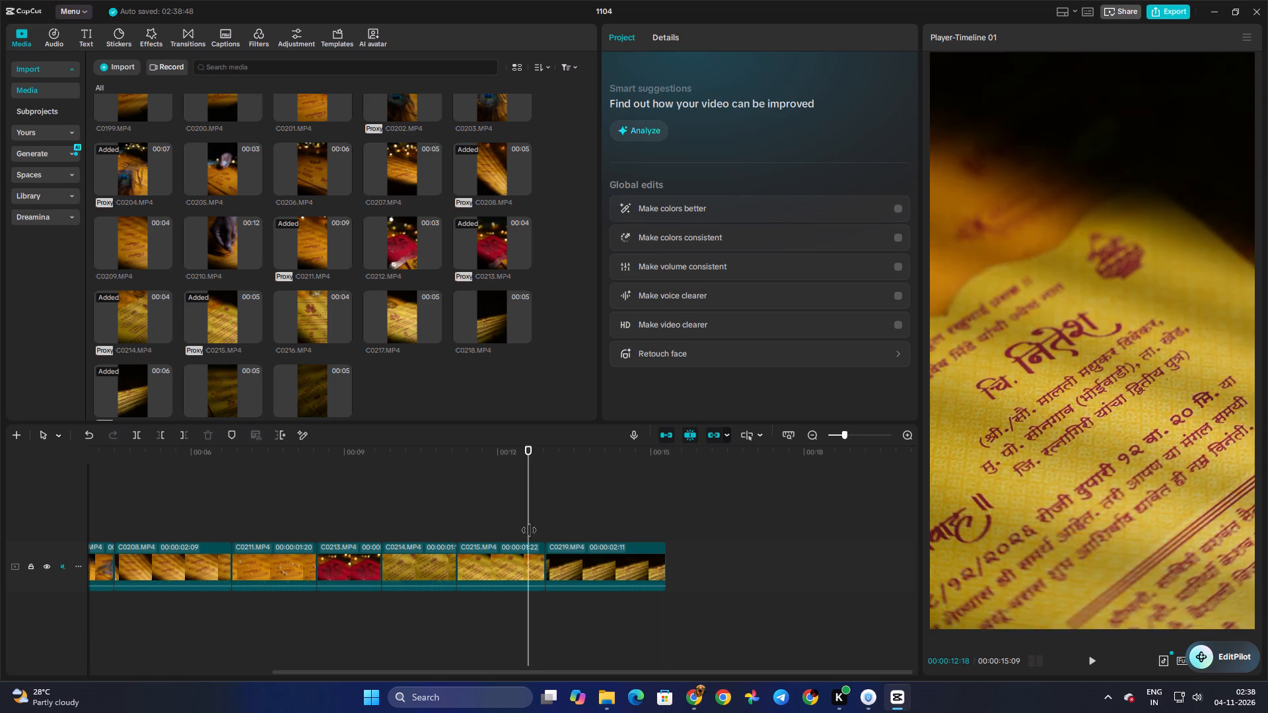
Scrub through C0219.MP4 on the timeline and trim its end to 00:00:14:05.
{"action": "left_click_drag", "start_coordinate": [529, 530], "coordinate": [598, 532]}
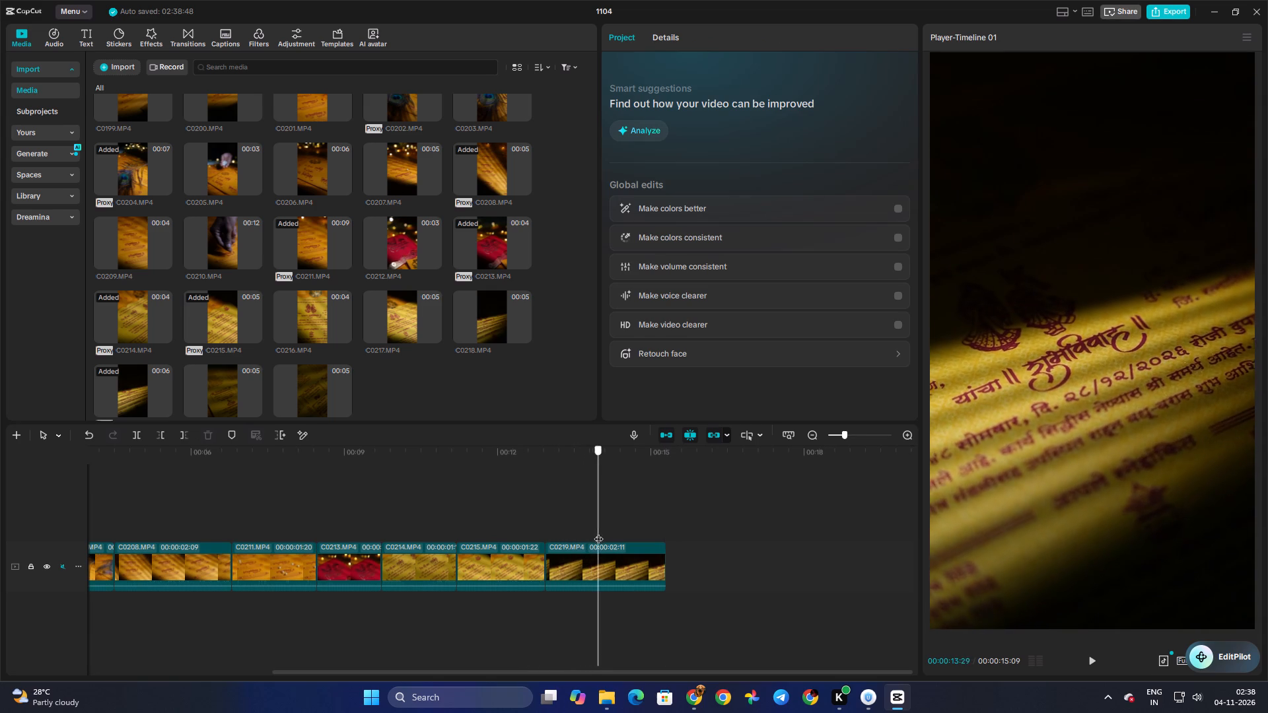
{"action": "left_click_drag", "start_coordinate": [598, 532], "coordinate": [608, 532]}
{"action": "left_click", "coordinate": [613, 555]}
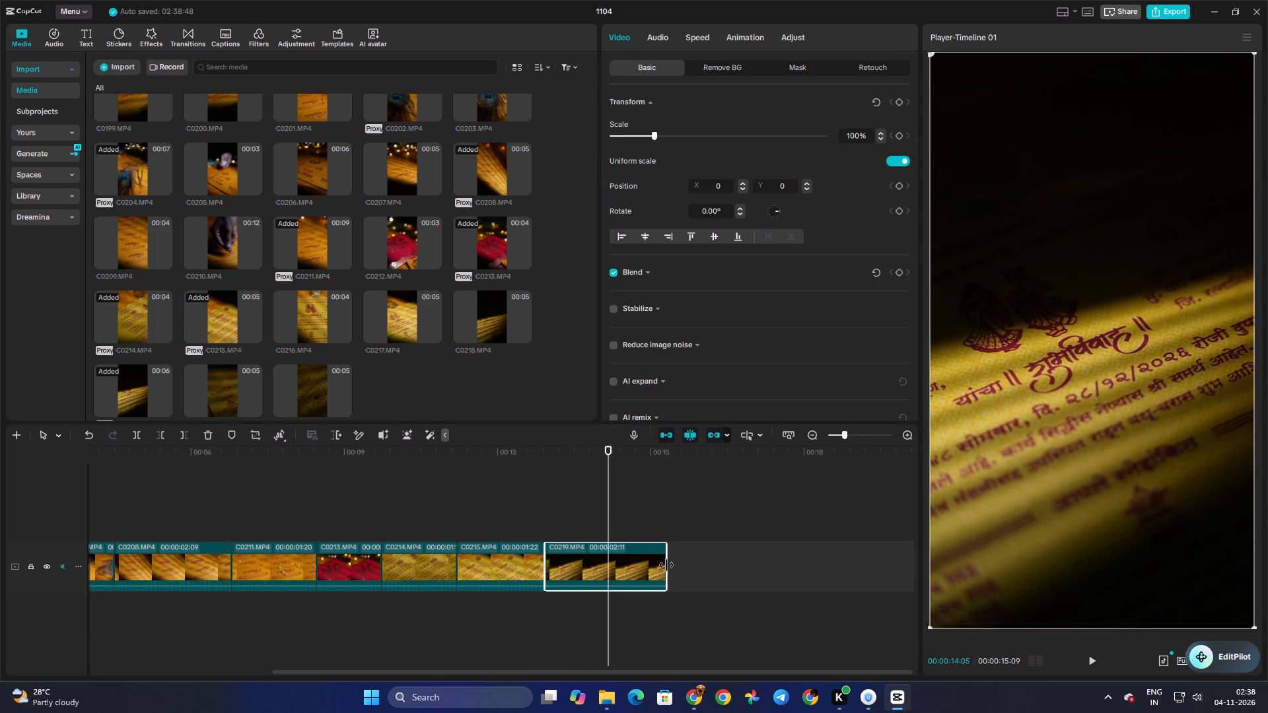
{"action": "left_click_drag", "start_coordinate": [666, 565], "coordinate": [609, 565]}
Preview C0220.MP4 and C0221.MP4 in the library and add C0220.MP4 after C0219.MP4 on the timeline.
{"action": "scroll", "coordinate": [251, 372], "scroll_direction": "down", "scroll_amount": 1}
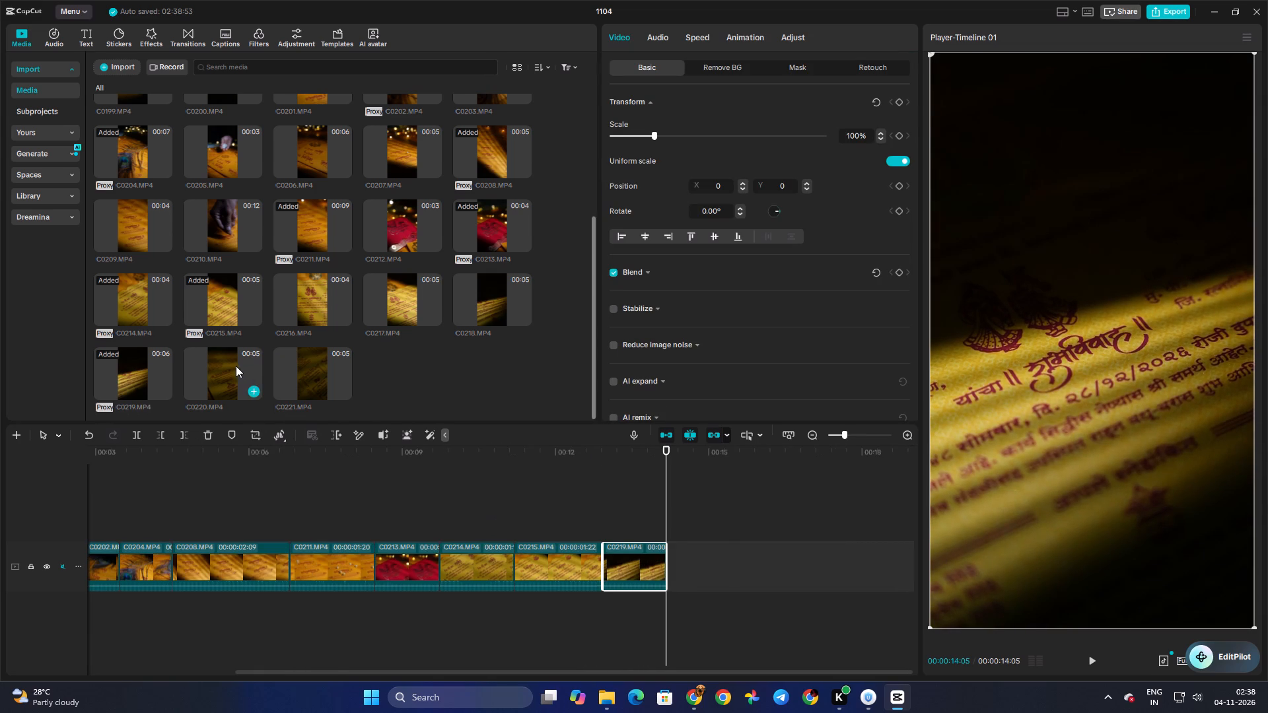
{"action": "left_click", "coordinate": [233, 364]}
{"action": "left_click", "coordinate": [332, 367]}
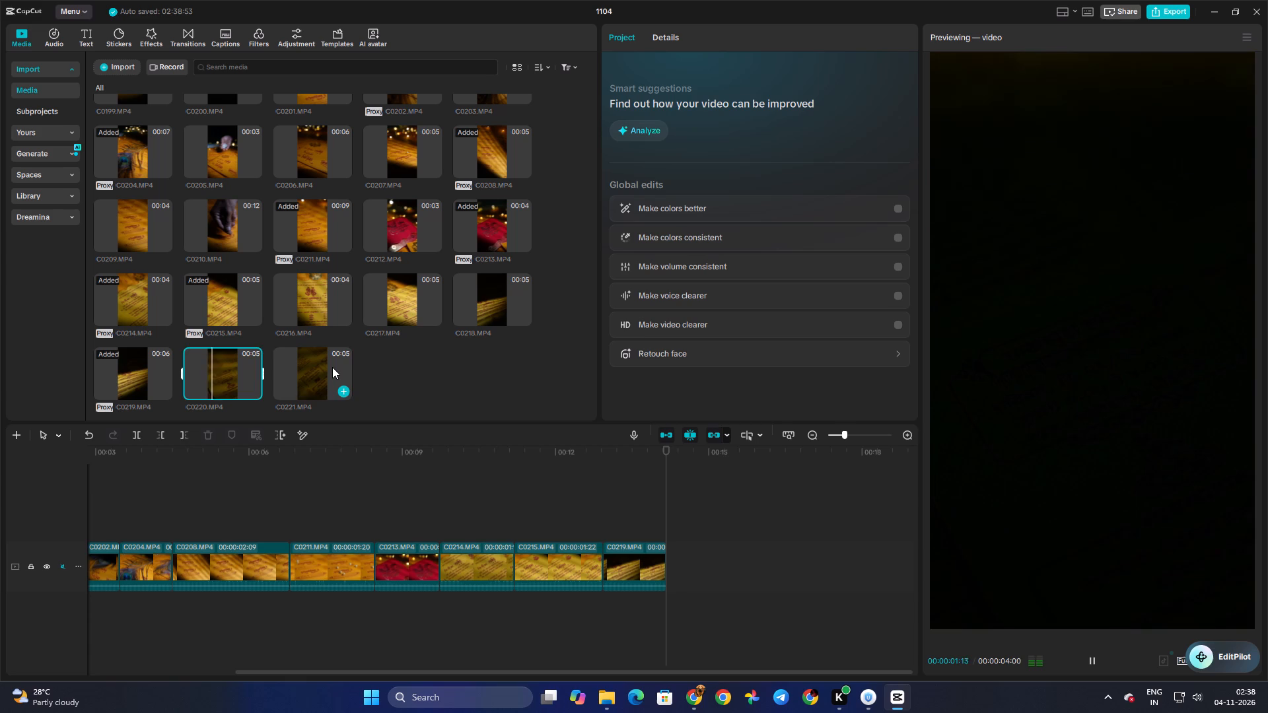
{"action": "left_click", "coordinate": [264, 367]}
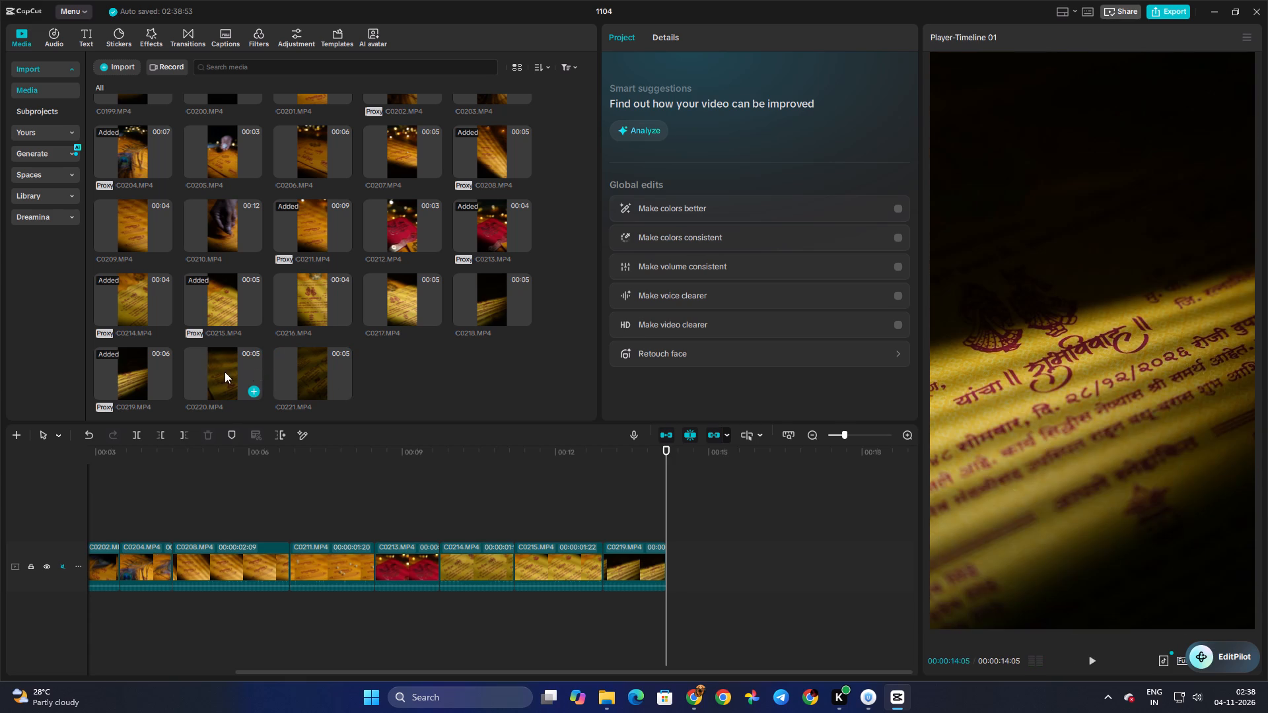
{"action": "left_click", "coordinate": [217, 372]}
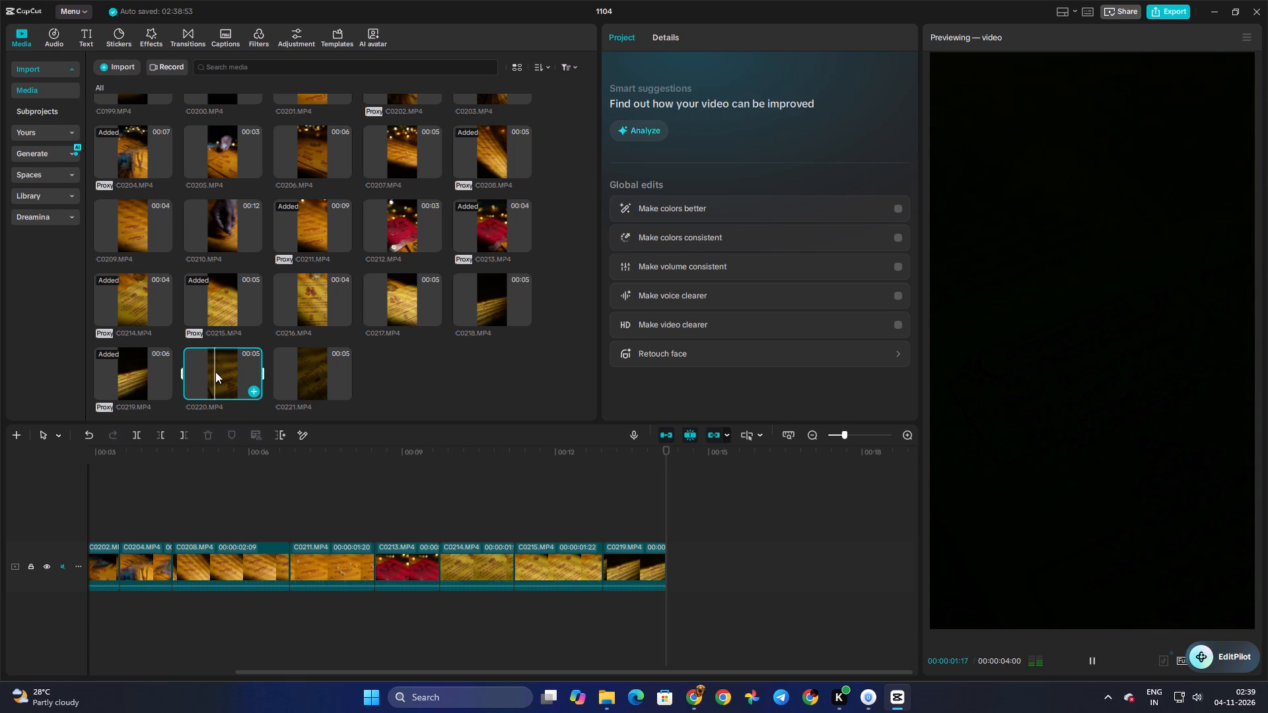
{"action": "key", "text": "space"}
{"action": "left_click_drag", "start_coordinate": [215, 372], "coordinate": [676, 557]}
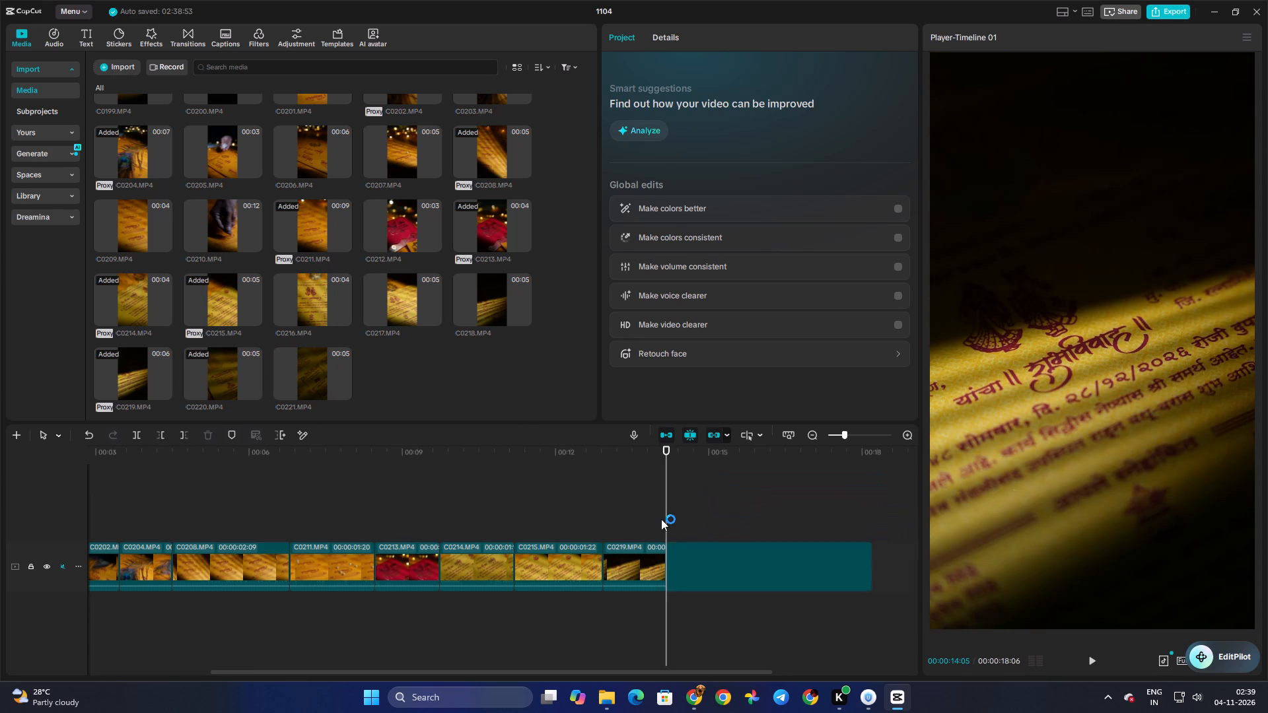
Scrub through C0220.MP4 on the timeline and reverse the clip.
{"action": "left_click", "coordinate": [661, 519]}
{"action": "left_click_drag", "start_coordinate": [661, 519], "coordinate": [771, 524]}
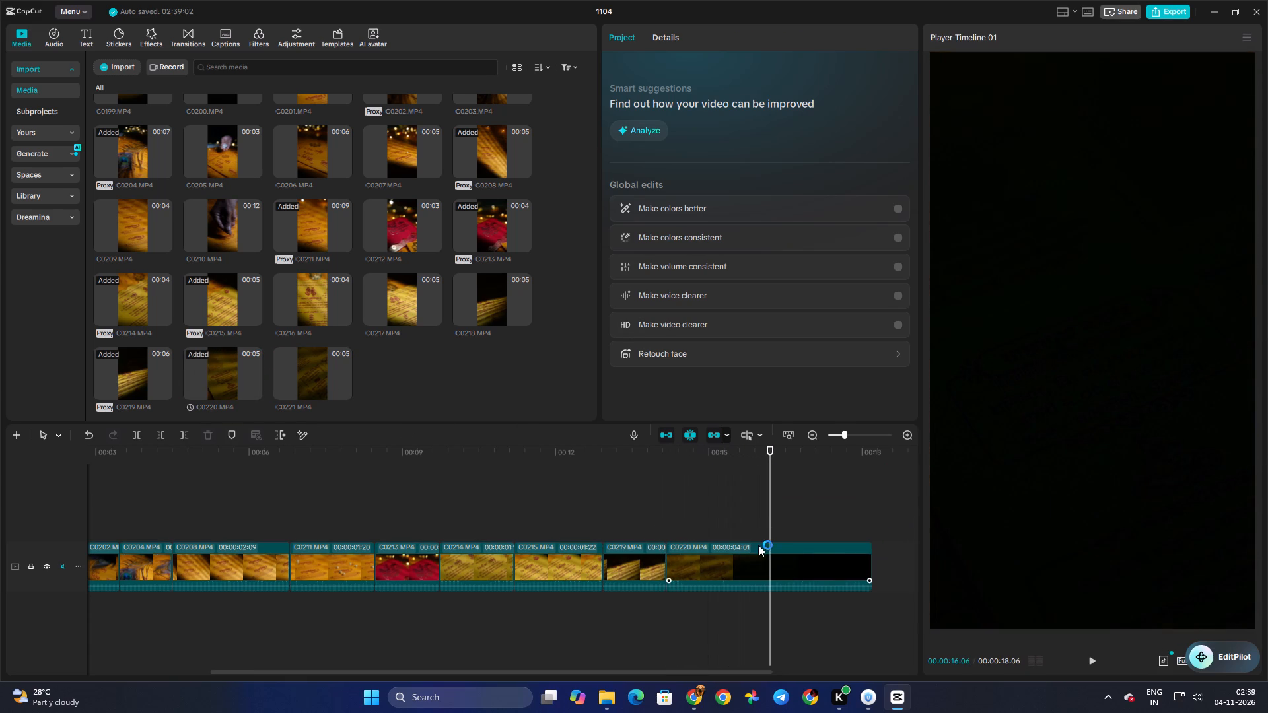
{"action": "left_click", "coordinate": [758, 551]}
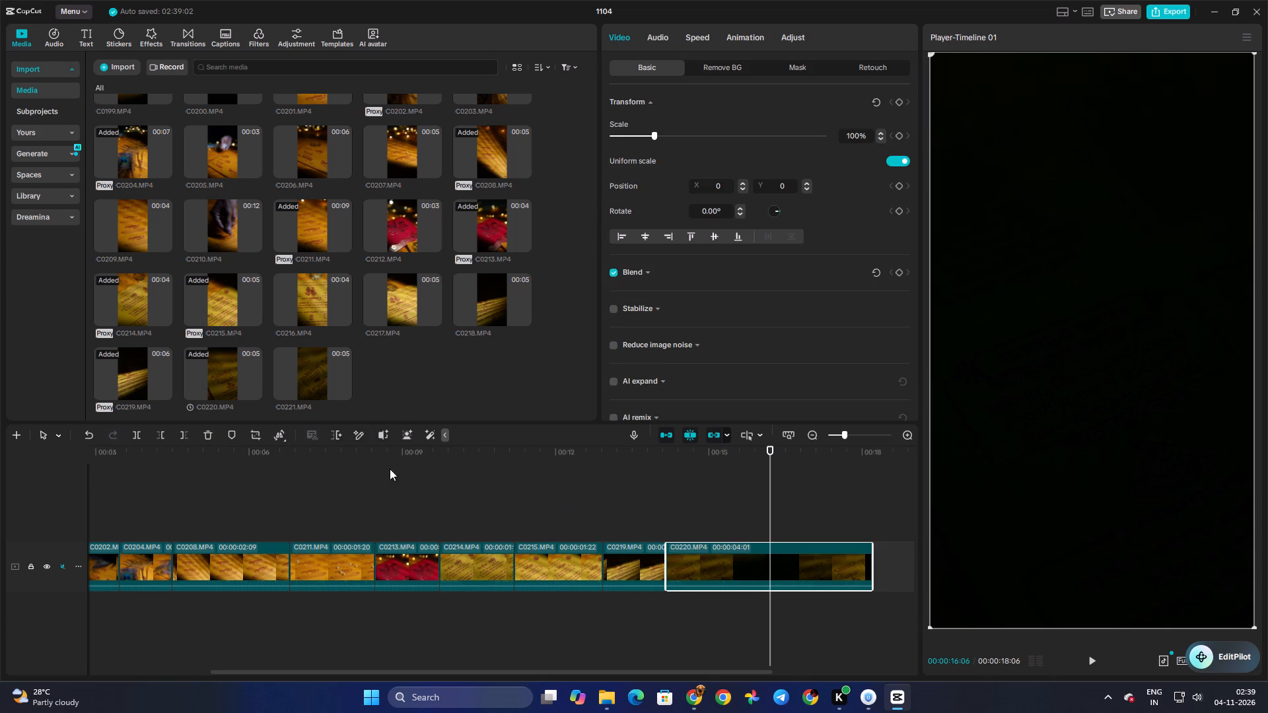
{"action": "left_click", "coordinate": [280, 435]}
{"action": "left_click", "coordinate": [299, 489]}
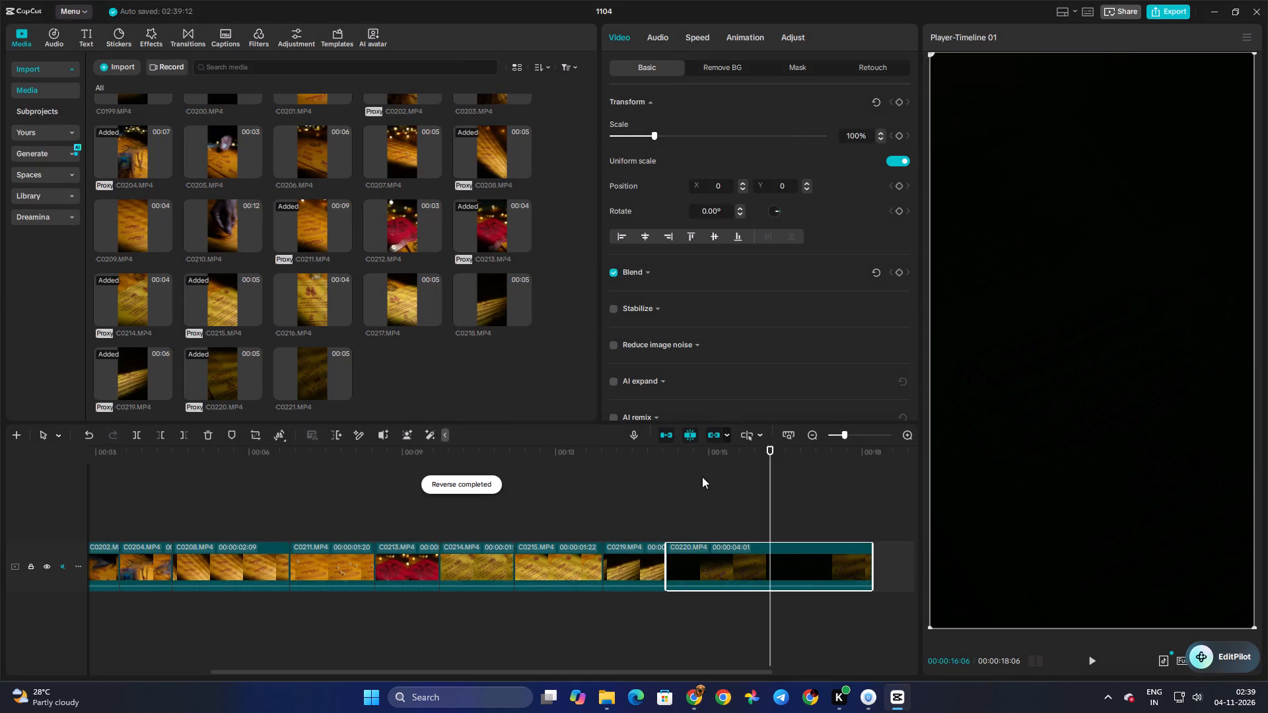
Review the reversed C0220.MP4, split it at 00:00:15:04 and delete the part after the cut.
{"action": "left_click", "coordinate": [664, 494]}
{"action": "key", "text": "space"}
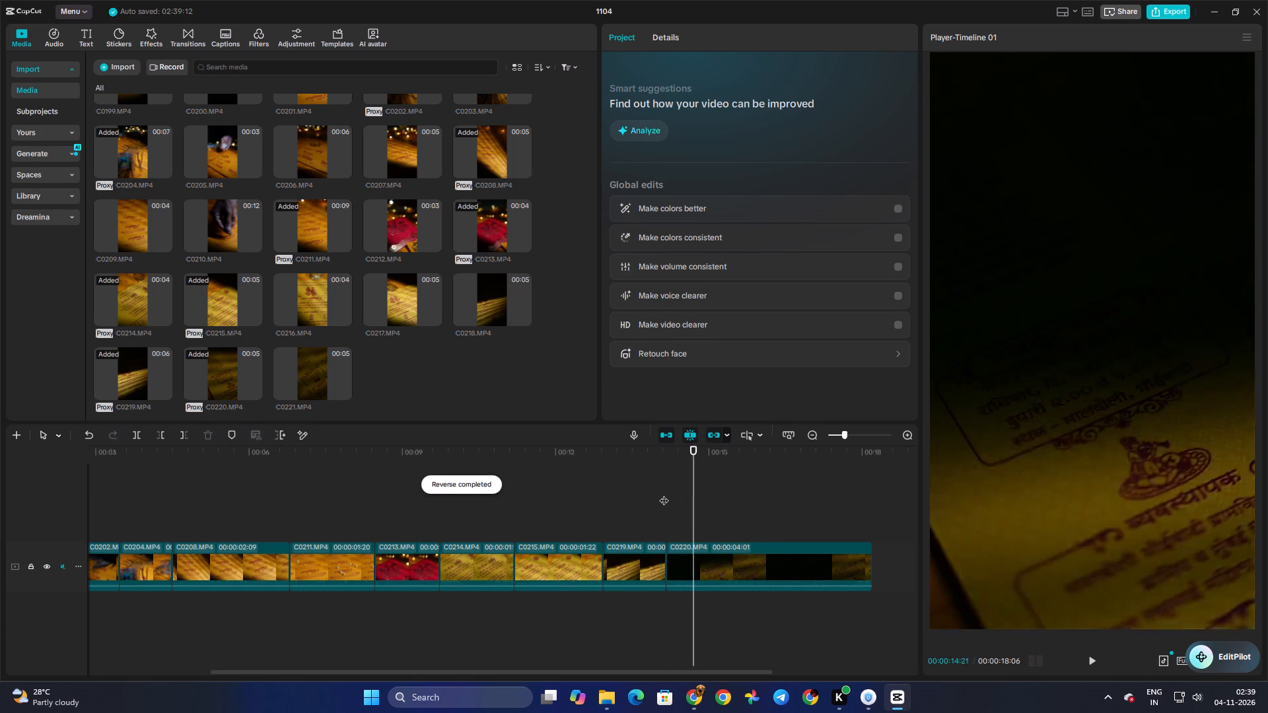
{"action": "key", "text": "space"}
{"action": "left_click", "coordinate": [691, 499]}
{"action": "left_click_drag", "start_coordinate": [691, 499], "coordinate": [670, 505]}
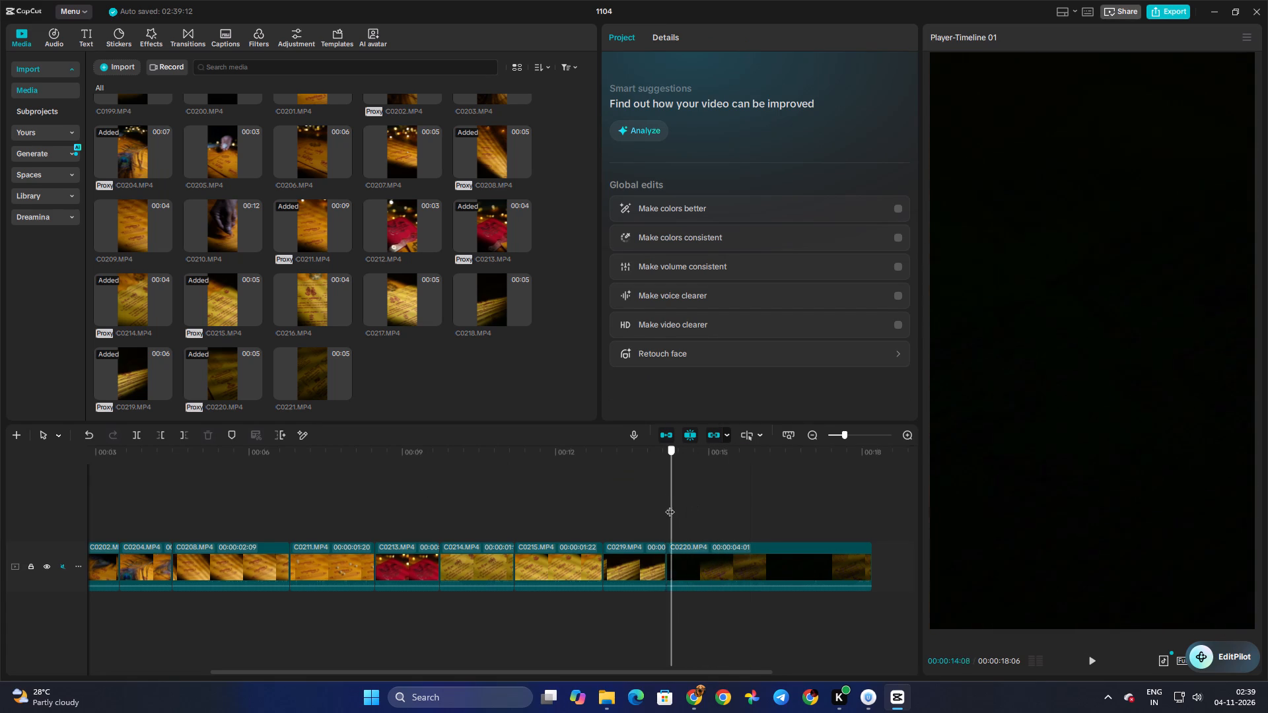
{"action": "left_click_drag", "start_coordinate": [670, 505], "coordinate": [717, 508]}
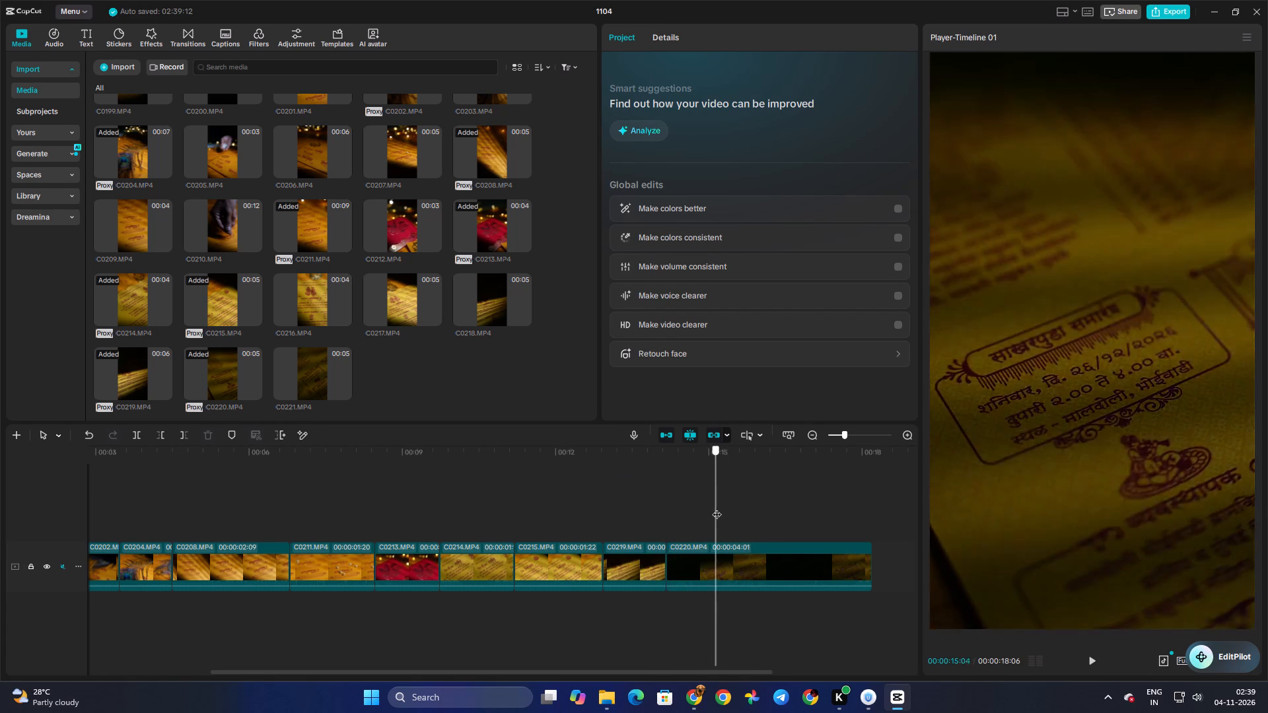
{"action": "left_click_drag", "start_coordinate": [717, 508], "coordinate": [732, 509]}
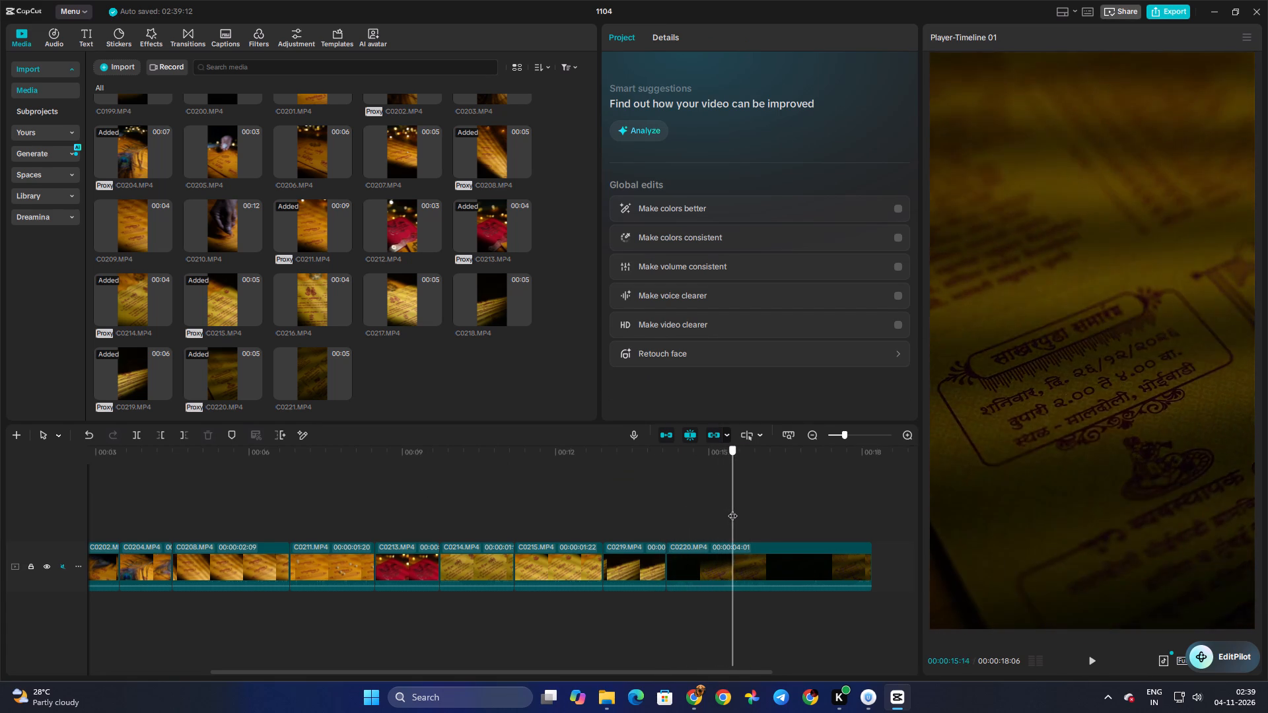
{"action": "left_click_drag", "start_coordinate": [732, 509], "coordinate": [715, 509]}
{"action": "left_click", "coordinate": [711, 559]}
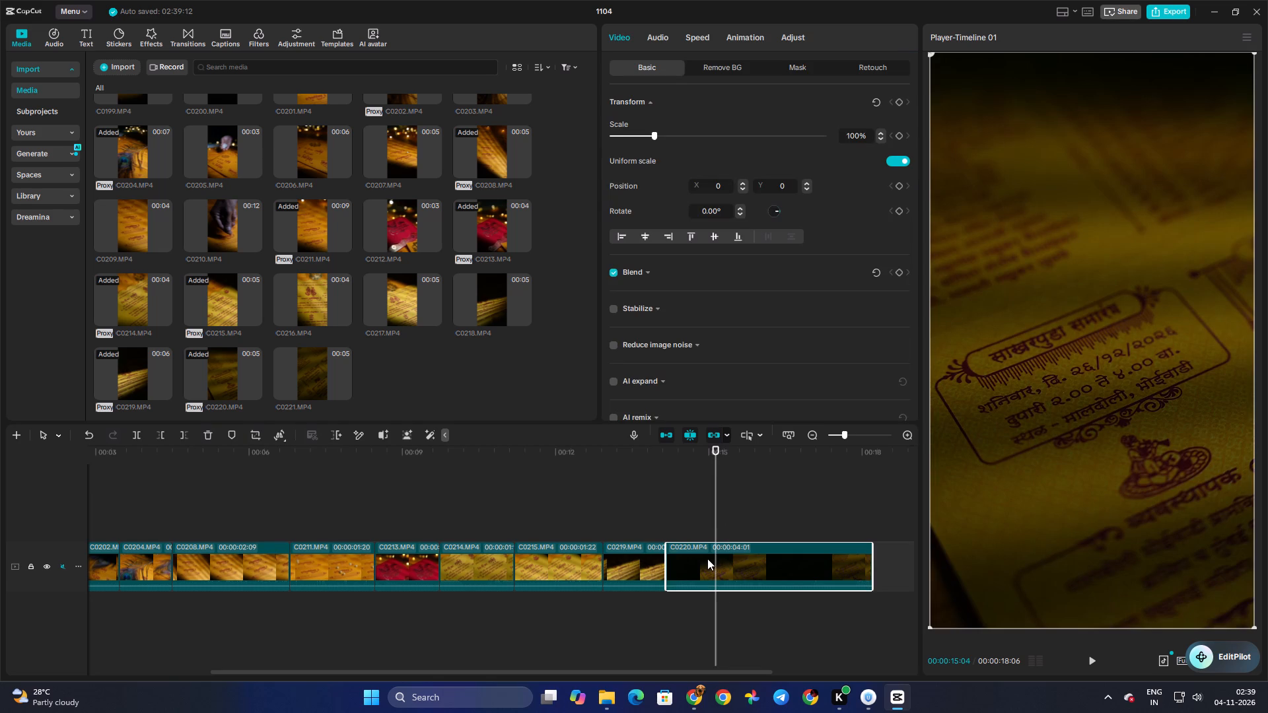
{"action": "key", "text": "ctrl+b"}
{"action": "key", "text": "Delete"}
Brighten the trimmed C0220.MP4 by strongly raising its Exposure, just short of the maximum of 50, and check it in playback.
{"action": "left_click", "coordinate": [682, 561]}
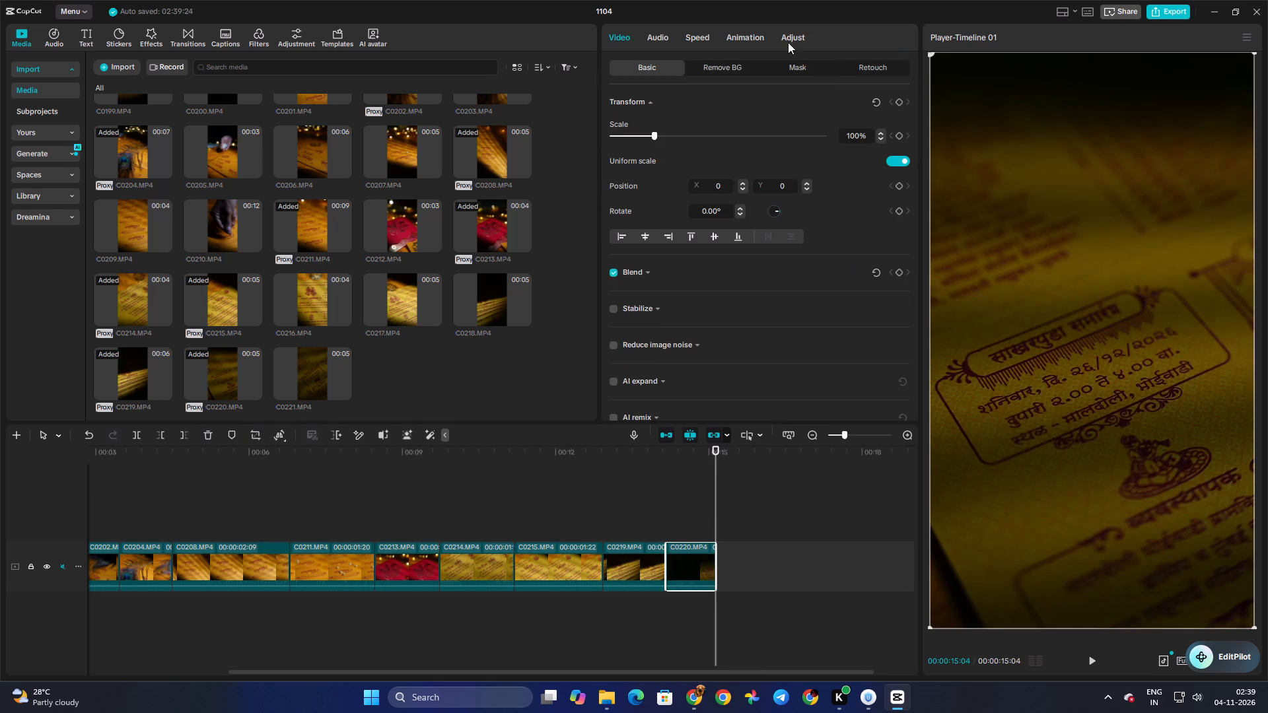
{"action": "left_click", "coordinate": [792, 40]}
{"action": "scroll", "coordinate": [732, 254], "scroll_direction": "down", "scroll_amount": 4}
{"action": "left_click", "coordinate": [739, 267]}
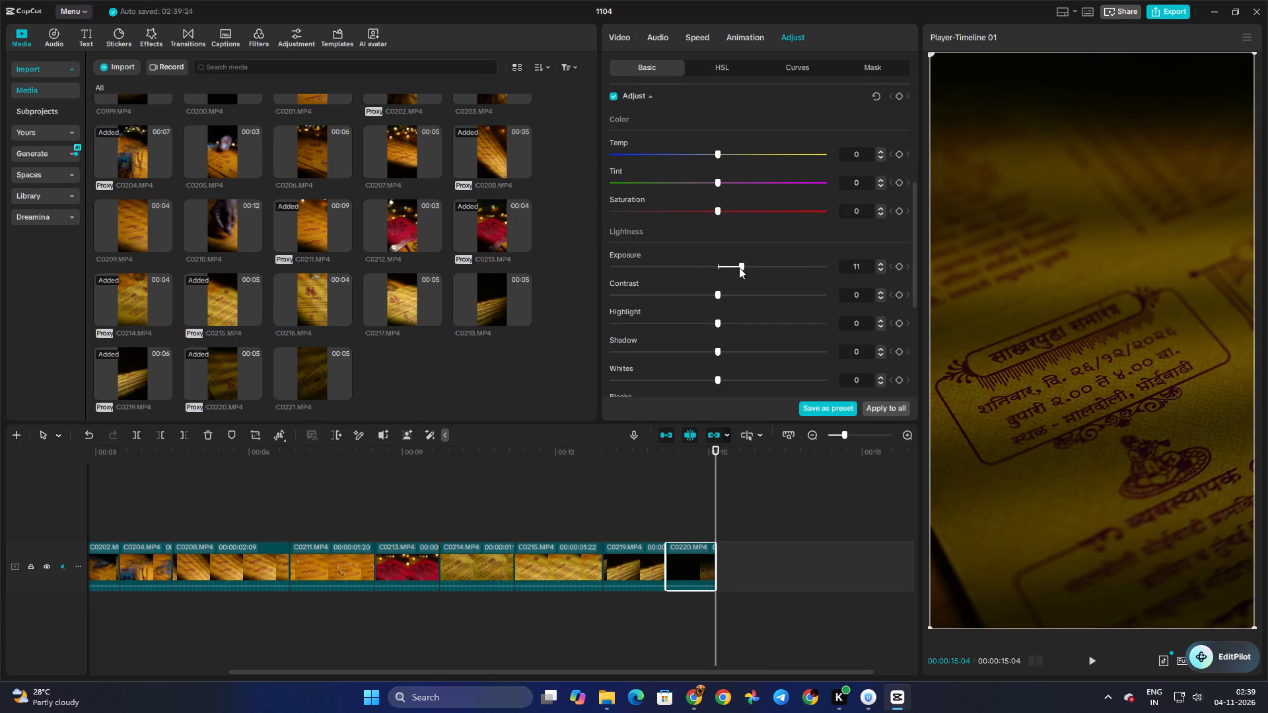
{"action": "left_click_drag", "start_coordinate": [742, 267], "coordinate": [779, 270]}
{"action": "left_click_drag", "start_coordinate": [788, 265], "coordinate": [829, 268]}
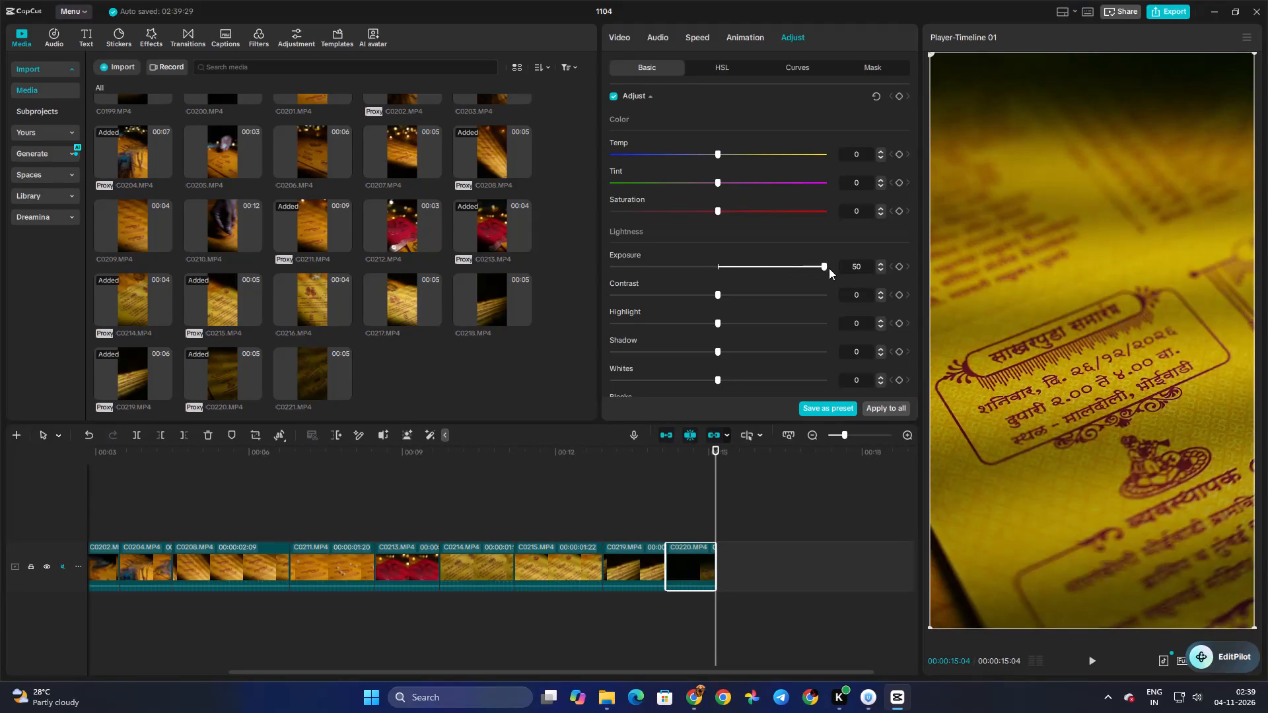
{"action": "left_click_drag", "start_coordinate": [829, 268], "coordinate": [811, 268]}
{"action": "left_click", "coordinate": [639, 488]}
{"action": "key", "text": "space"}
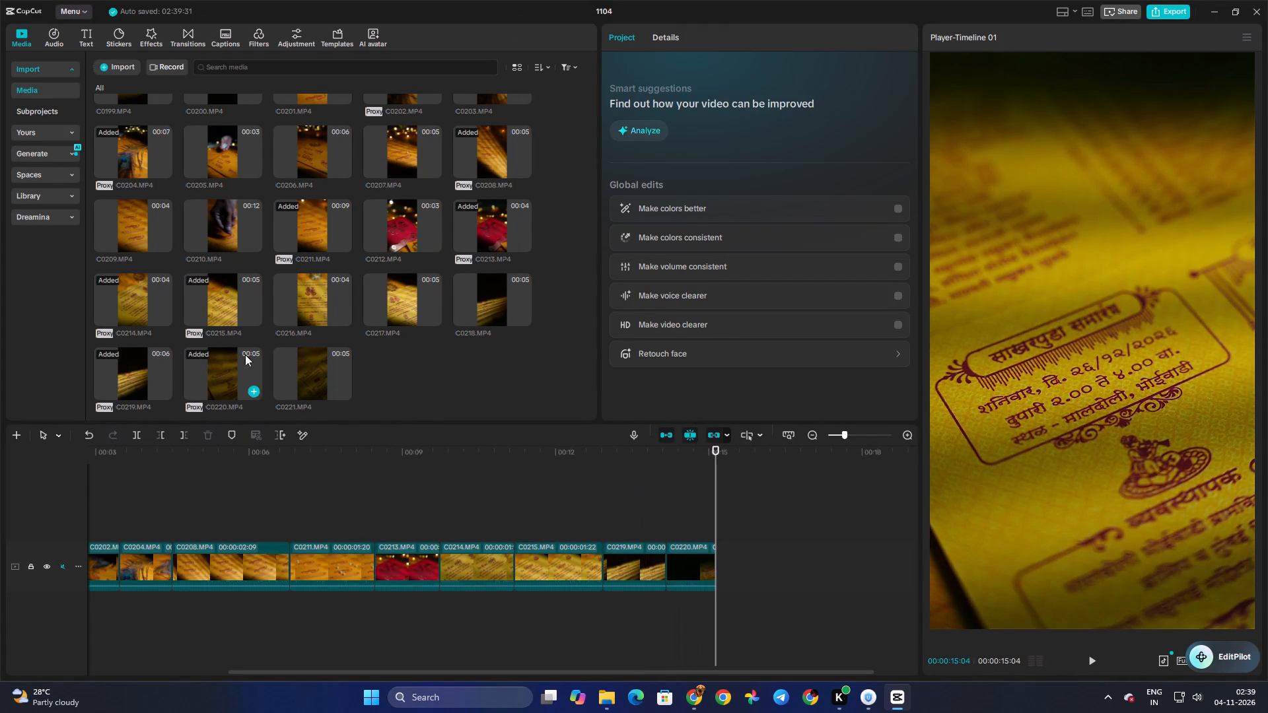
Preview C0221.MP4 and add it after C0220.MP4 on the timeline.
{"action": "left_click", "coordinate": [305, 367]}
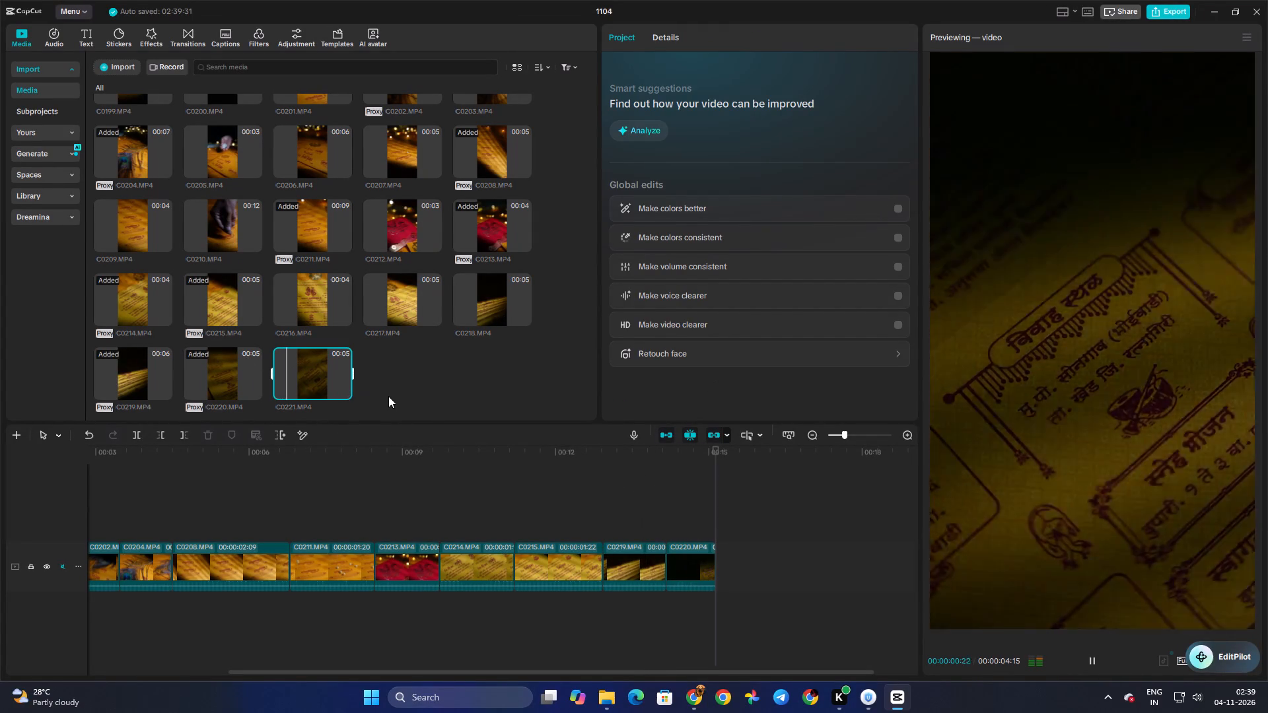
{"action": "key", "text": "space"}
{"action": "left_click_drag", "start_coordinate": [313, 376], "coordinate": [724, 549]}
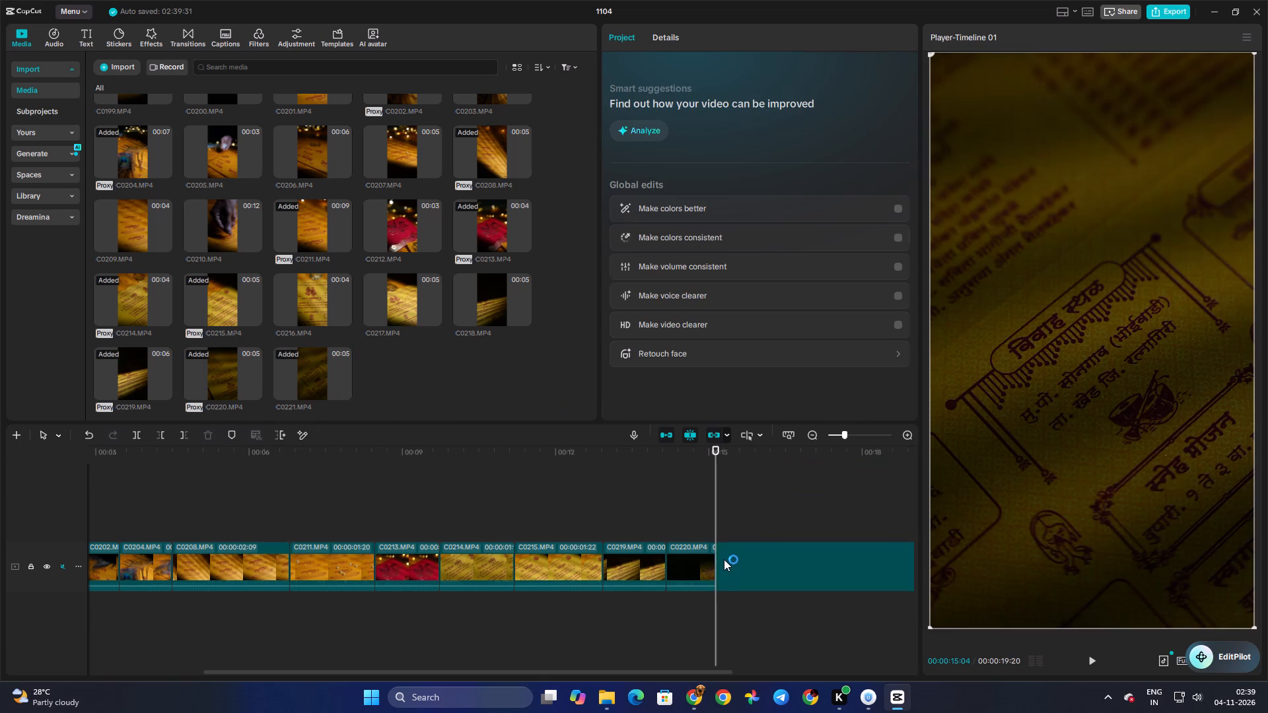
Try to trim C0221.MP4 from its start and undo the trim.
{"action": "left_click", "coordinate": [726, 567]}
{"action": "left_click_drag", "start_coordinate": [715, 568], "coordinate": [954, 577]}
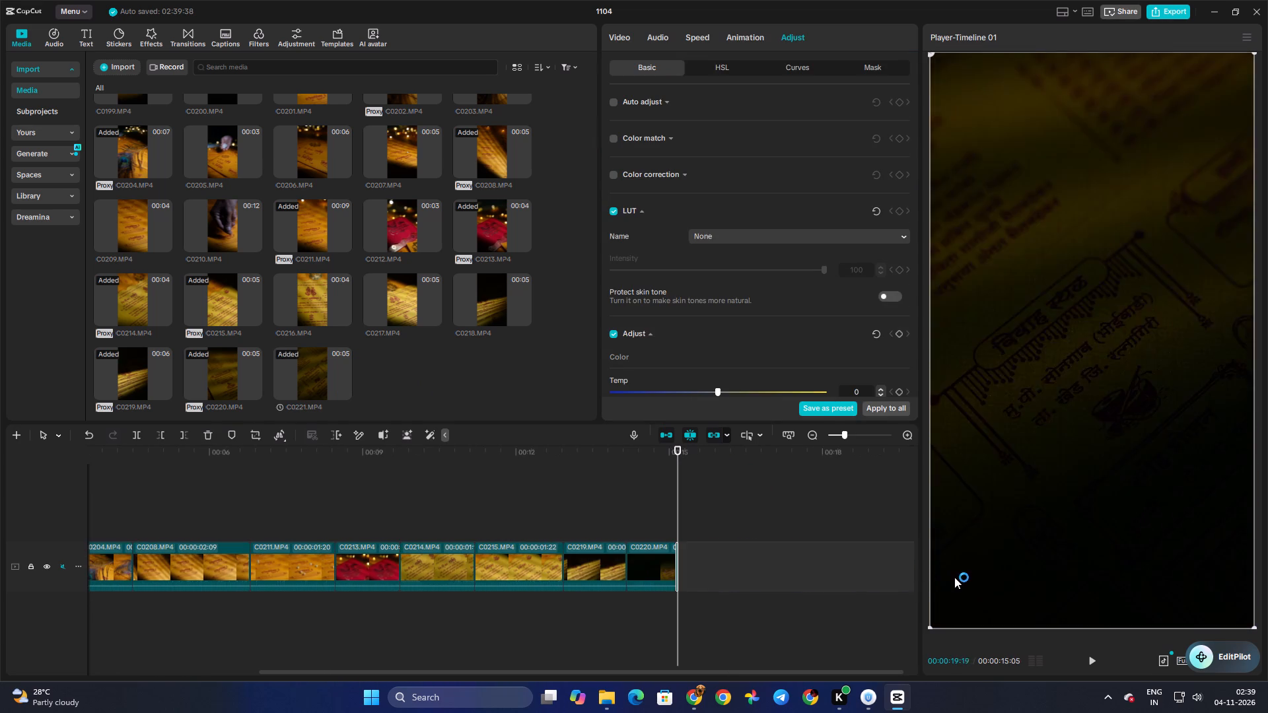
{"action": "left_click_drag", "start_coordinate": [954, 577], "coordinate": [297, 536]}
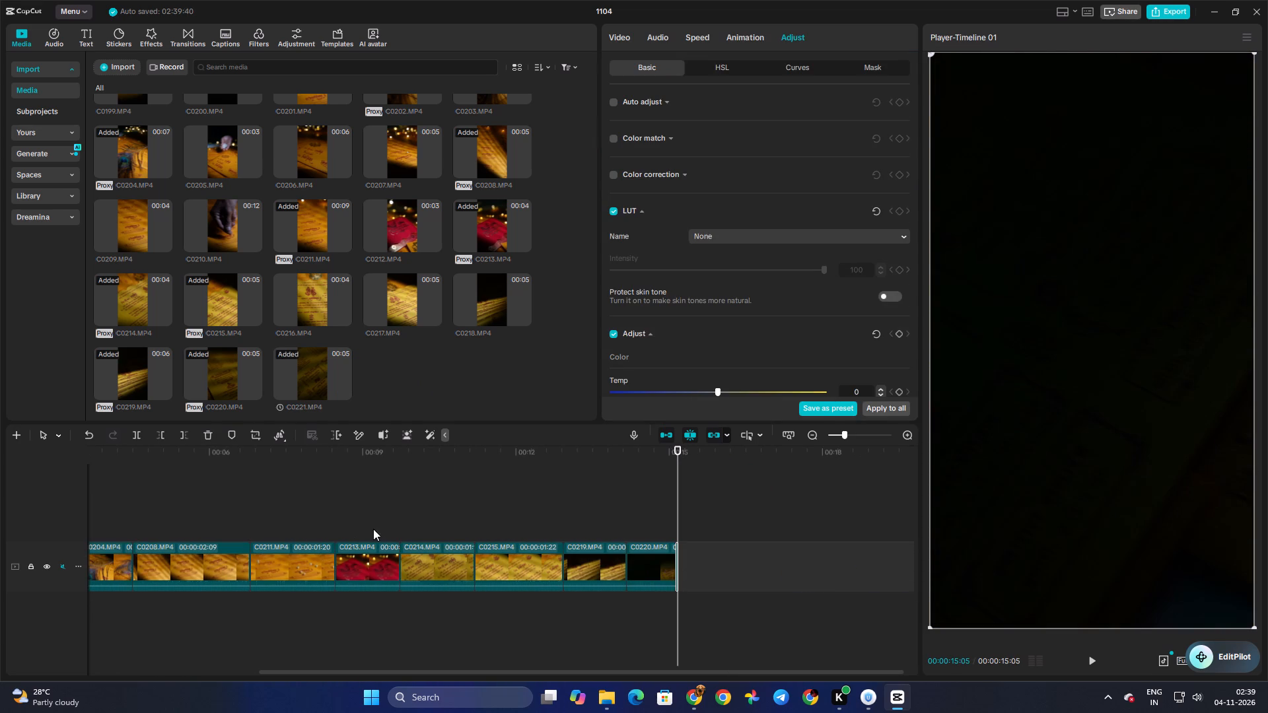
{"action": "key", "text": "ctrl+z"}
Scrub through C0221.MP4 on the timeline and compare the C0219.MP4, C0220.MP4 and C0221.MP4 shots in the library.
{"action": "left_click", "coordinate": [689, 527]}
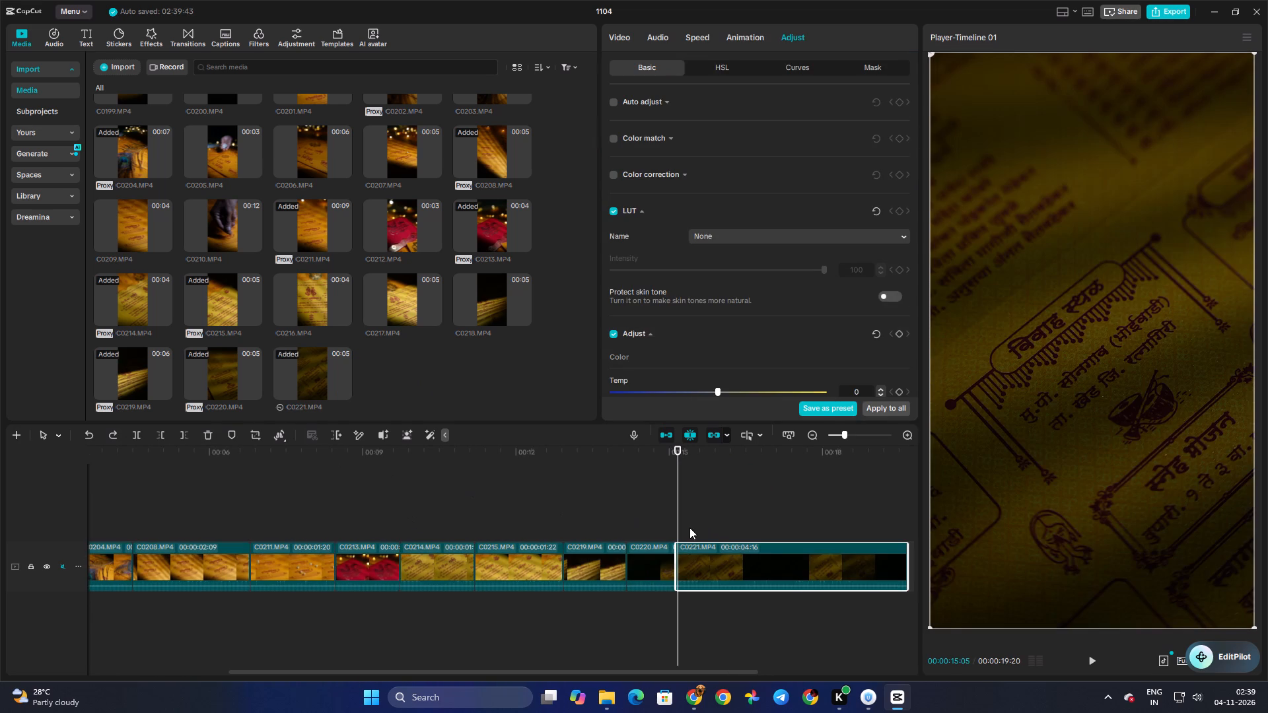
{"action": "left_click_drag", "start_coordinate": [689, 527], "coordinate": [689, 531]}
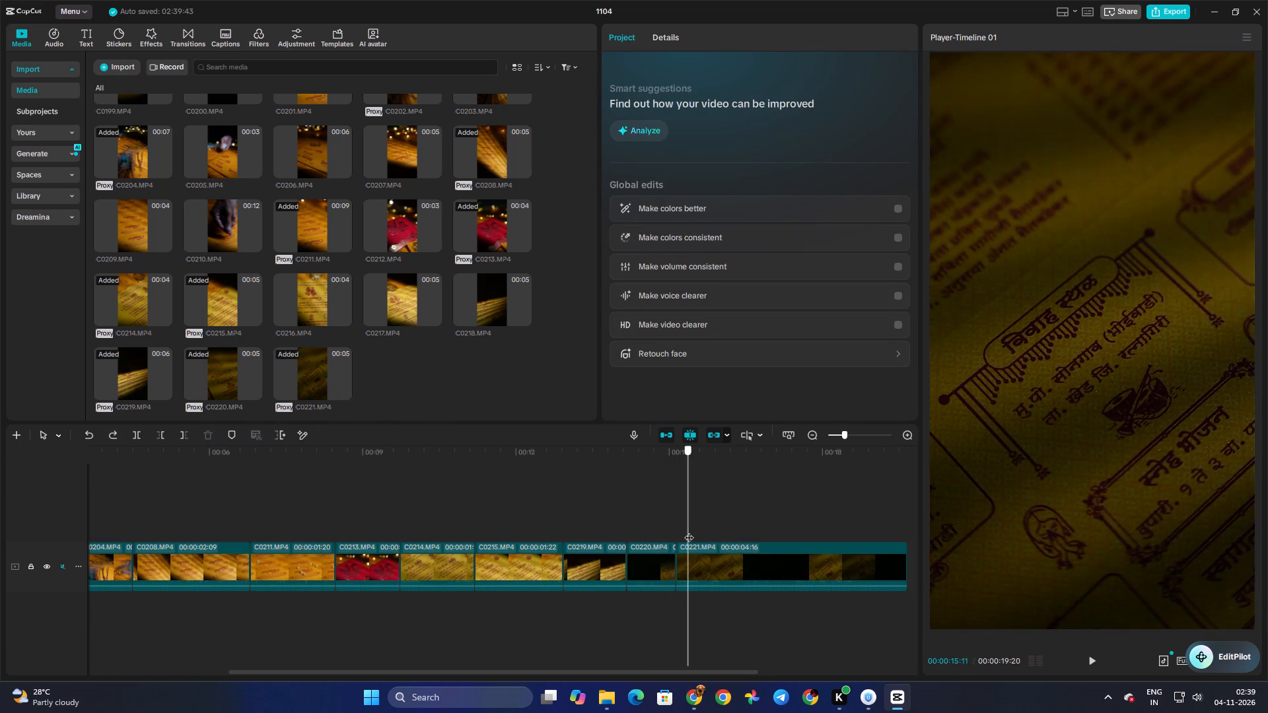
{"action": "left_click_drag", "start_coordinate": [689, 531], "coordinate": [726, 533]}
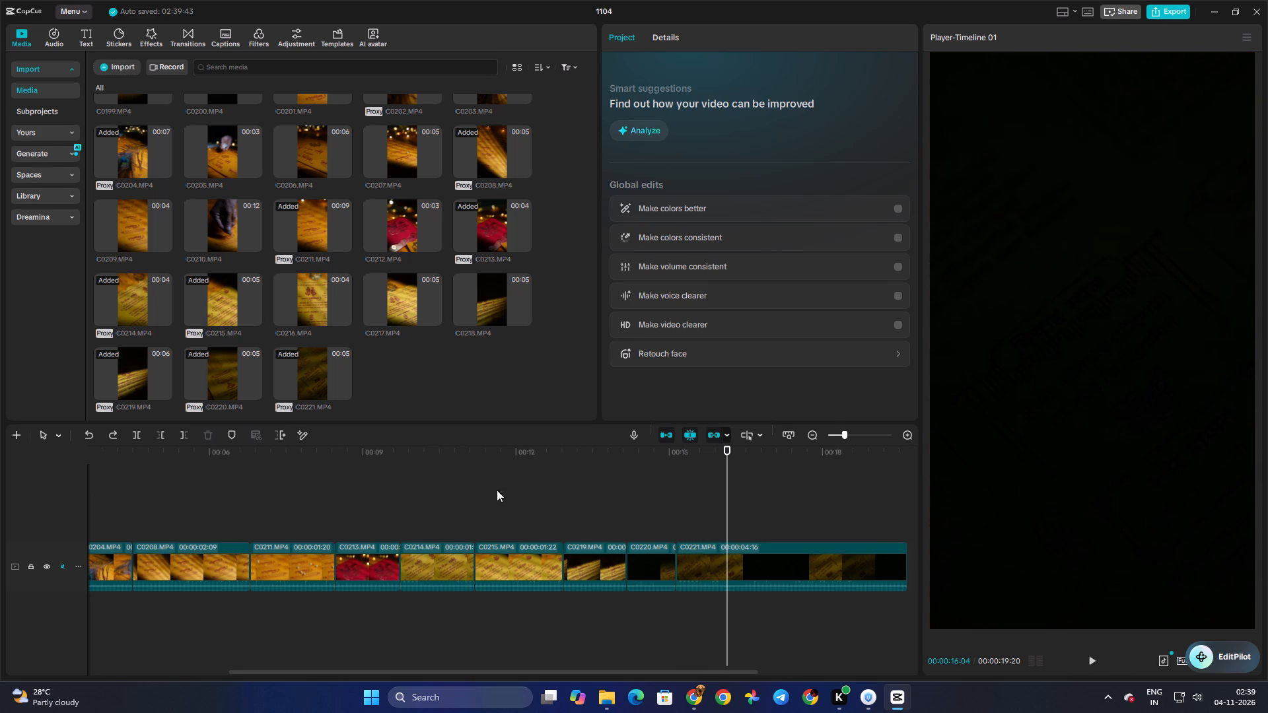
{"action": "left_click", "coordinate": [331, 386]}
{"action": "left_click", "coordinate": [233, 363]}
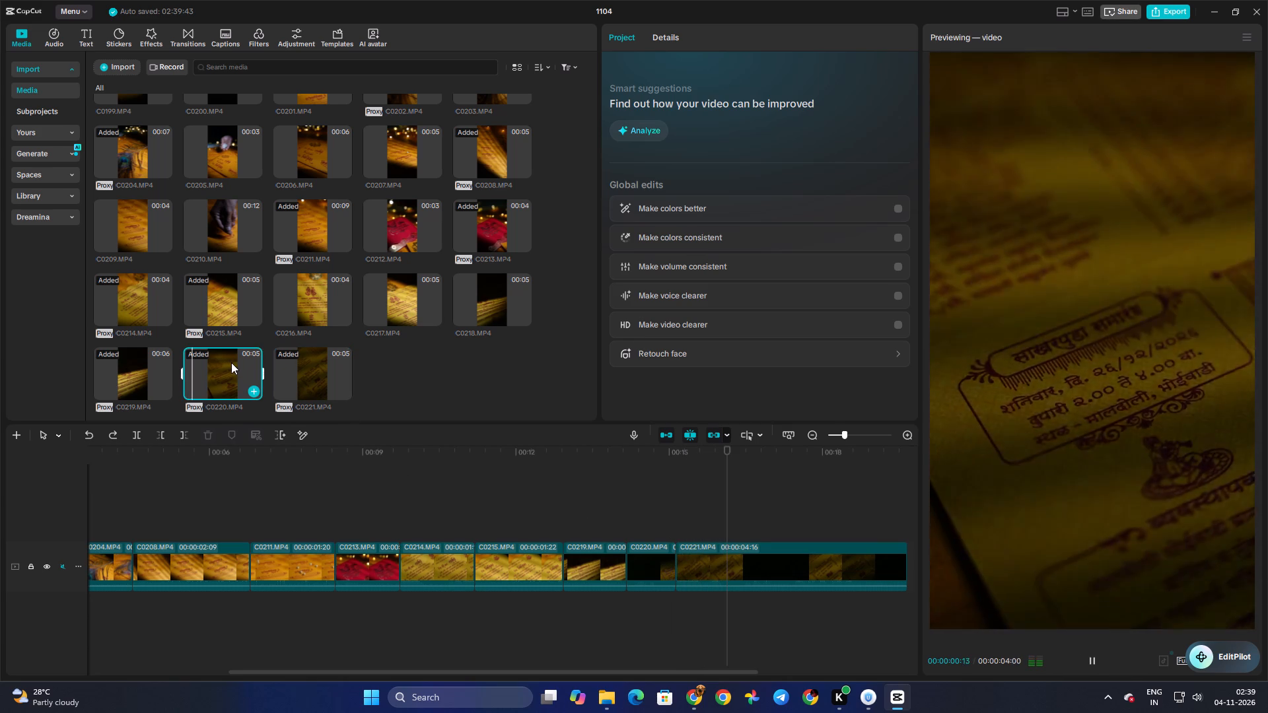
{"action": "key", "text": "space"}
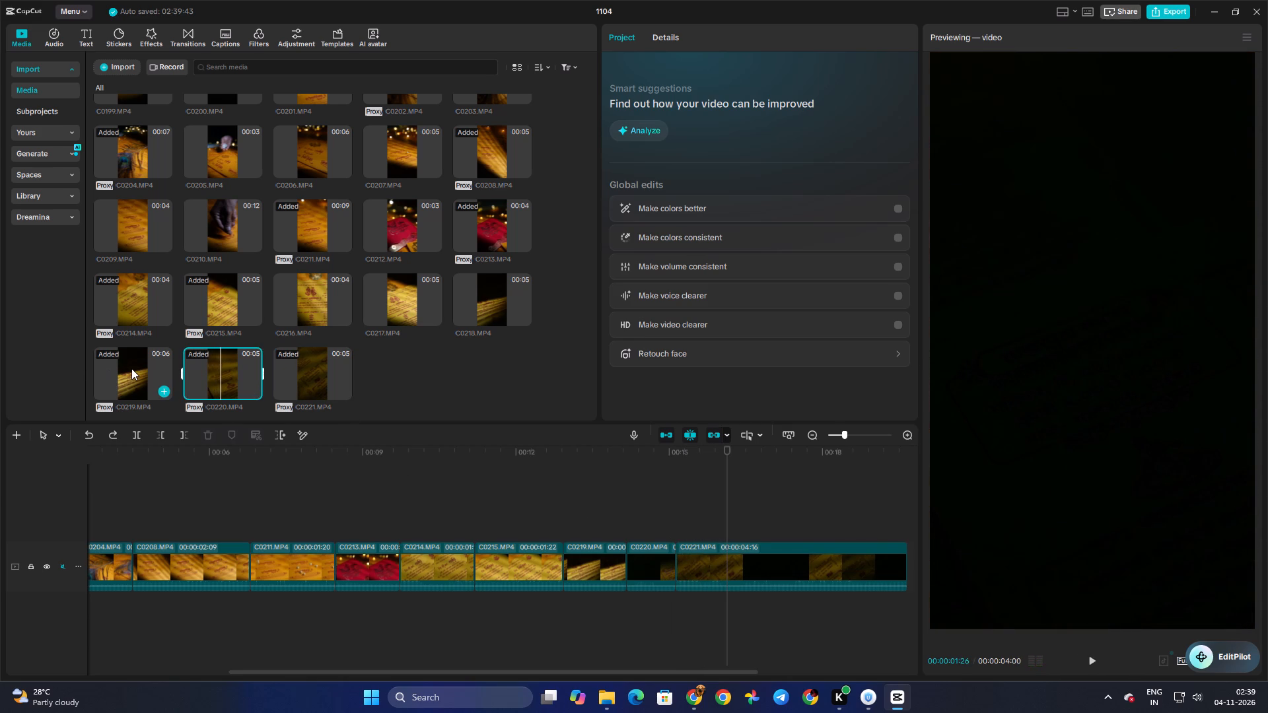
{"action": "left_click", "coordinate": [131, 368]}
{"action": "key", "text": "space"}
{"action": "left_click", "coordinate": [282, 373]}
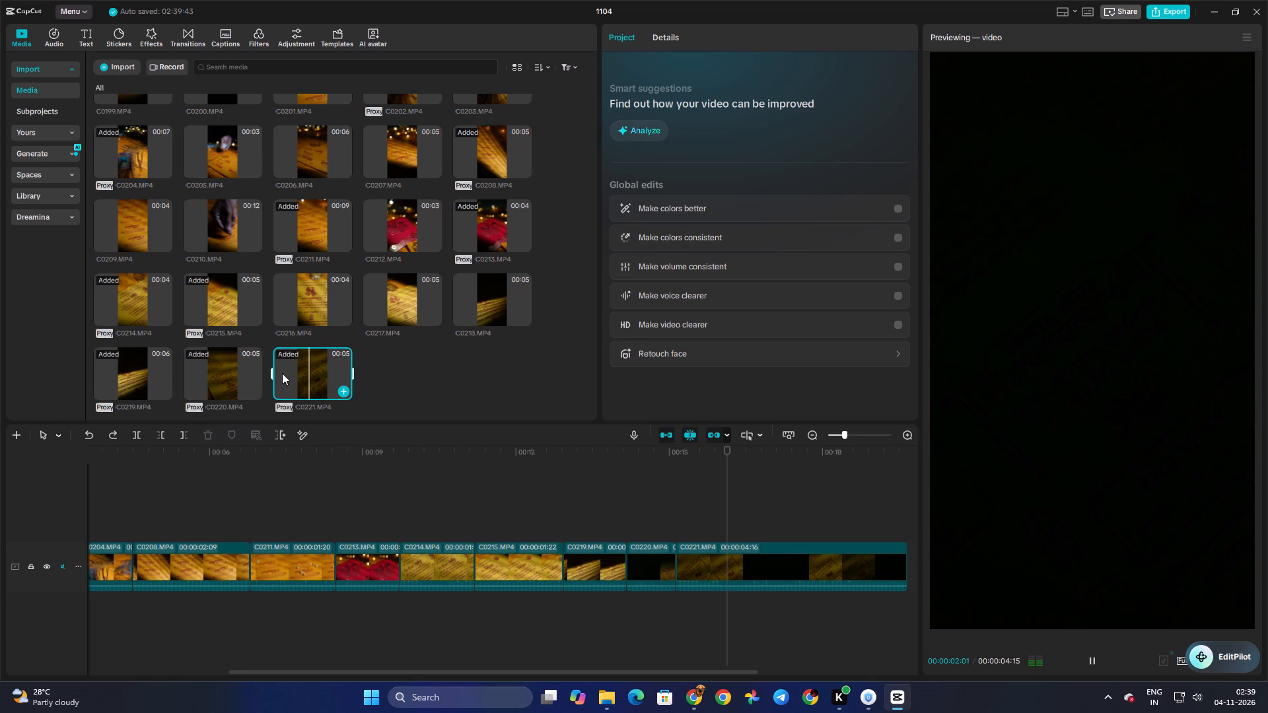
{"action": "key", "text": "space"}
Trim the start of C0221.MP4 on the timeline so the clip lasts 00:00:02:12.
{"action": "left_click", "coordinate": [735, 553]}
{"action": "left_click_drag", "start_coordinate": [679, 557], "coordinate": [802, 570]}
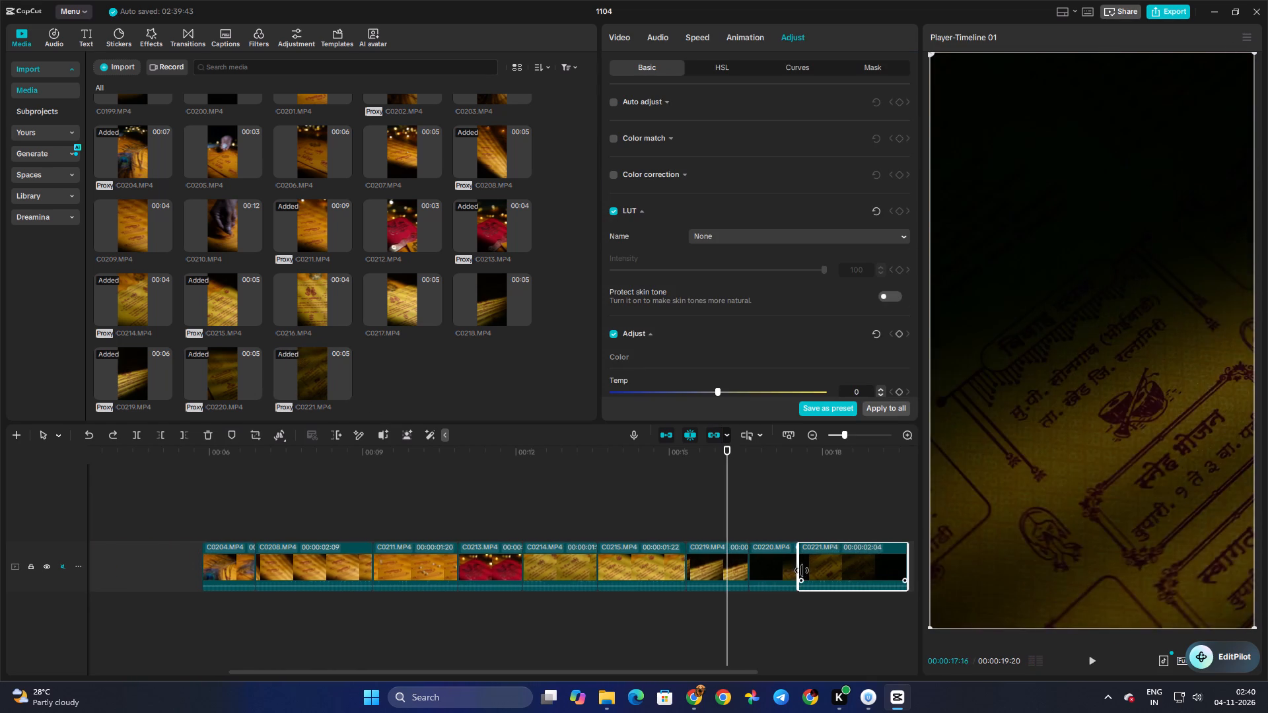
{"action": "left_click_drag", "start_coordinate": [802, 570], "coordinate": [787, 570]}
Trim the end of C0221.MP4 so the timeline ends at 00:00:15:26, just after the venue text is shown.
{"action": "left_click", "coordinate": [664, 512]}
{"action": "left_click_drag", "start_coordinate": [664, 512], "coordinate": [690, 522]}
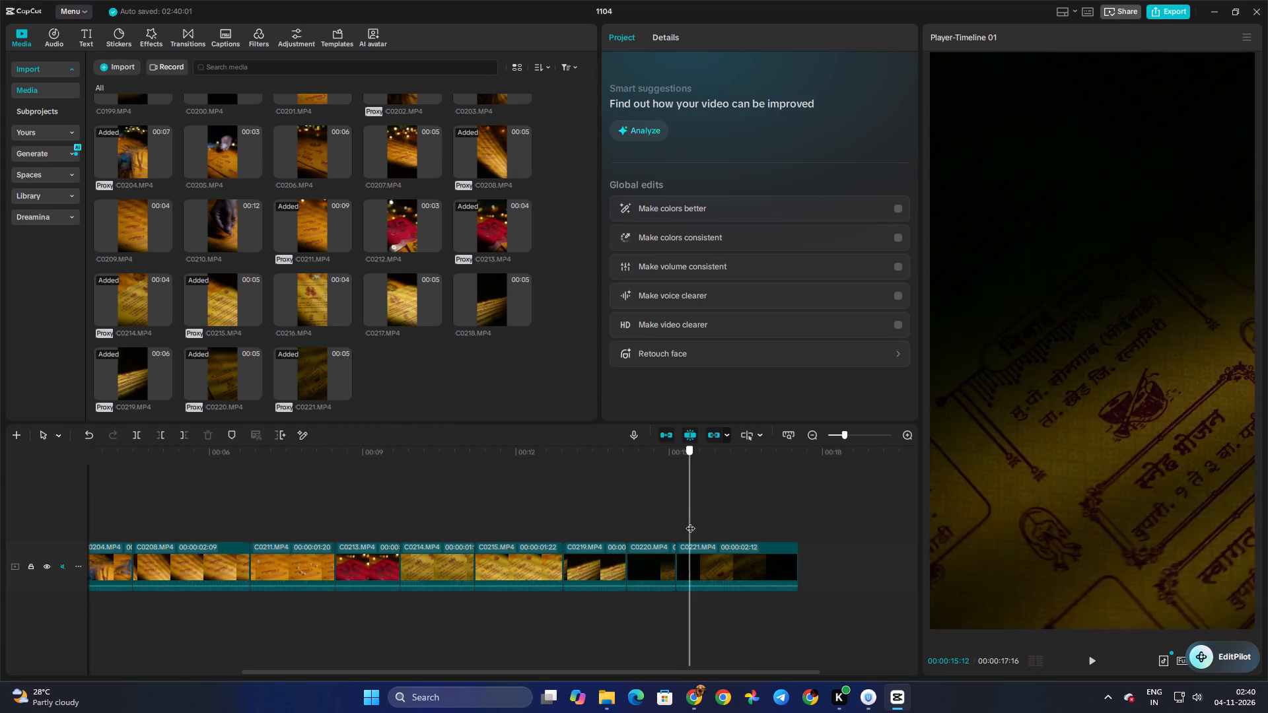
{"action": "left_click_drag", "start_coordinate": [690, 522], "coordinate": [728, 527]}
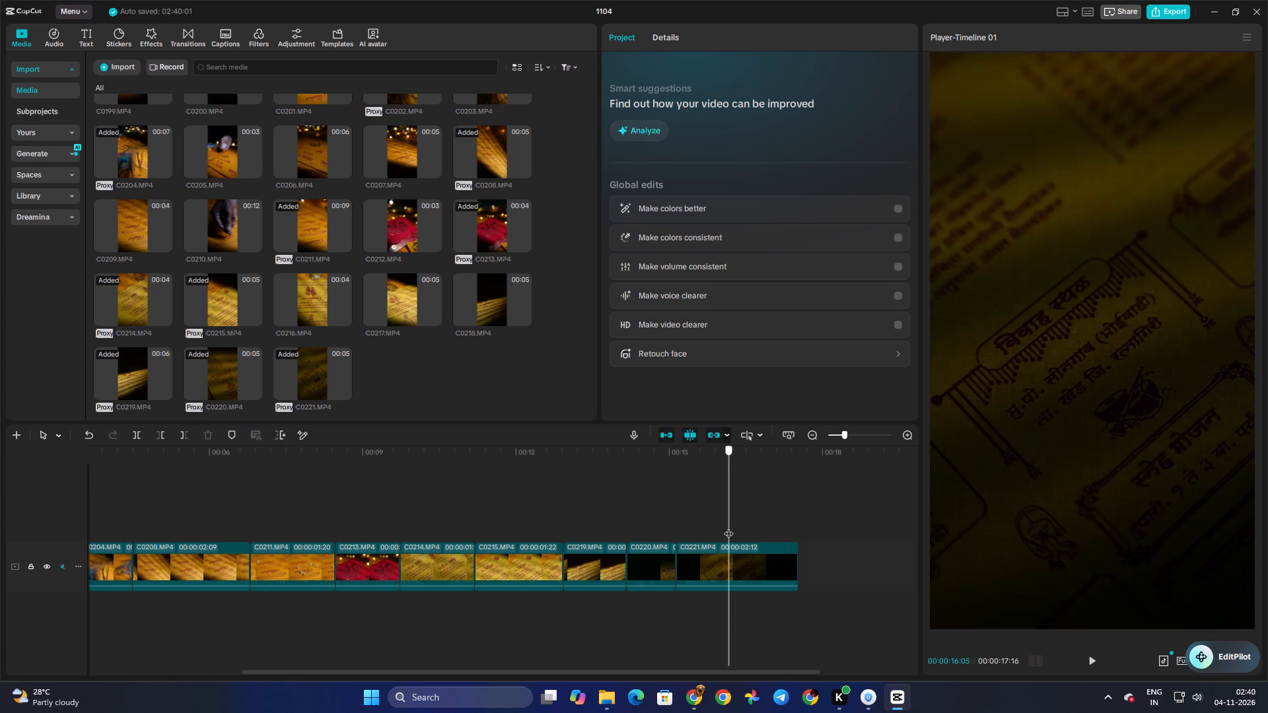
{"action": "left_click_drag", "start_coordinate": [728, 527], "coordinate": [717, 531]}
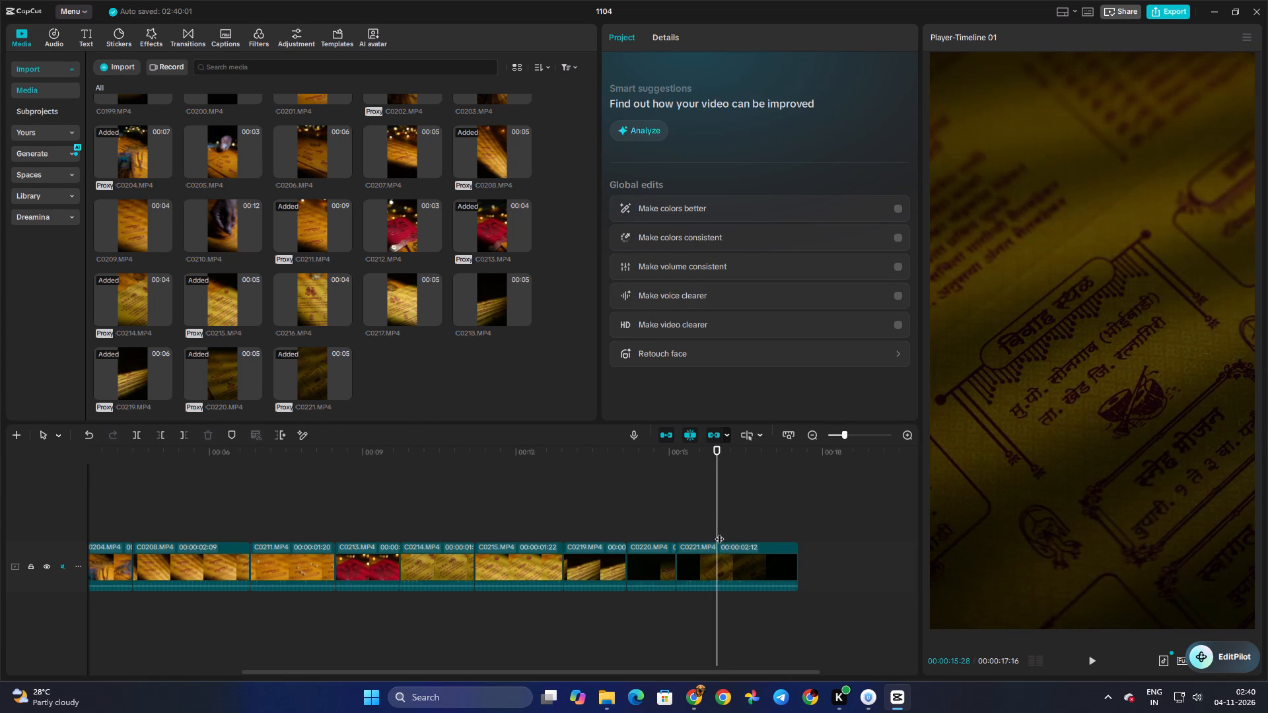
{"action": "left_click", "coordinate": [731, 560]}
{"action": "left_click", "coordinate": [803, 567]}
{"action": "left_click", "coordinate": [773, 559]}
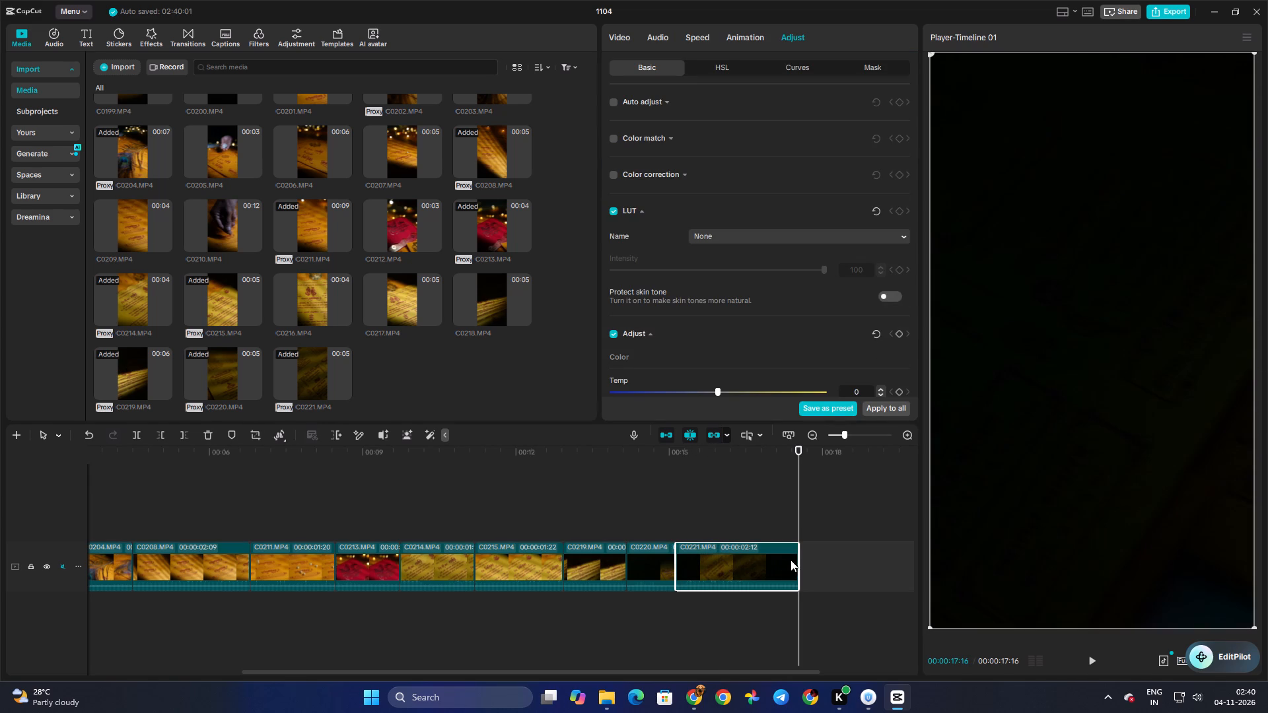
{"action": "left_click_drag", "start_coordinate": [798, 560], "coordinate": [714, 562]}
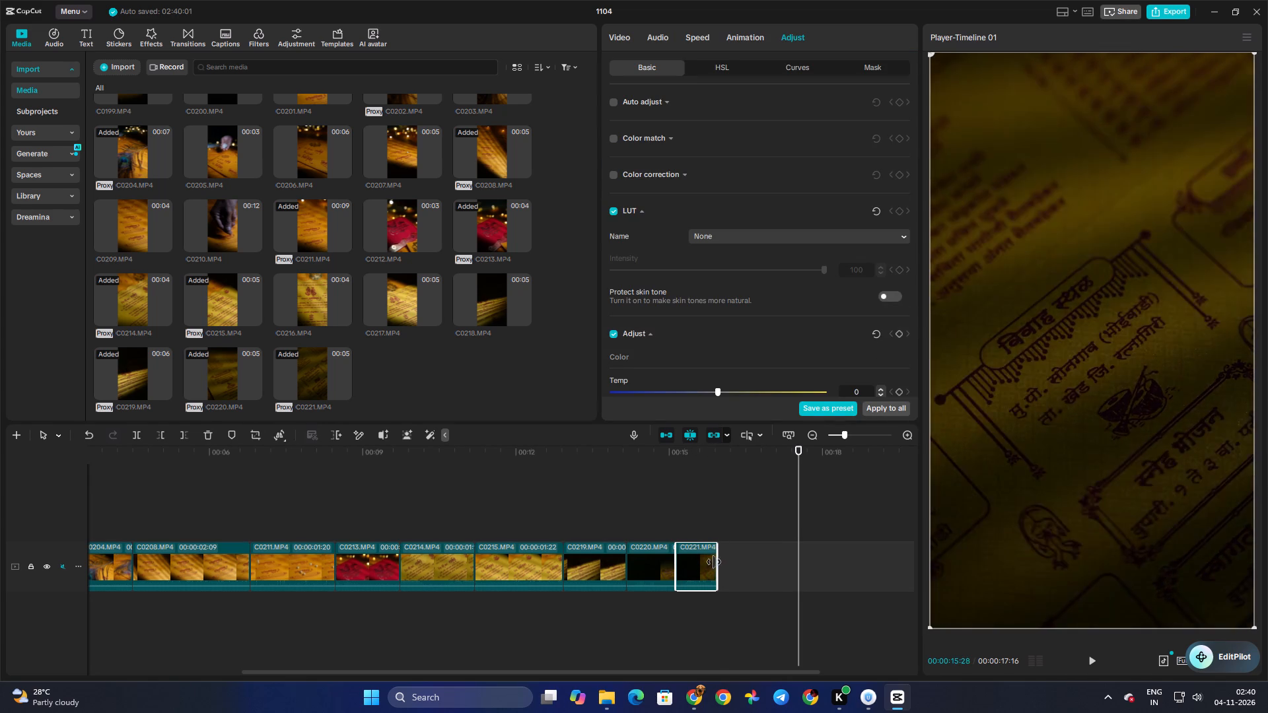
{"action": "left_click_drag", "start_coordinate": [714, 562], "coordinate": [710, 562]}
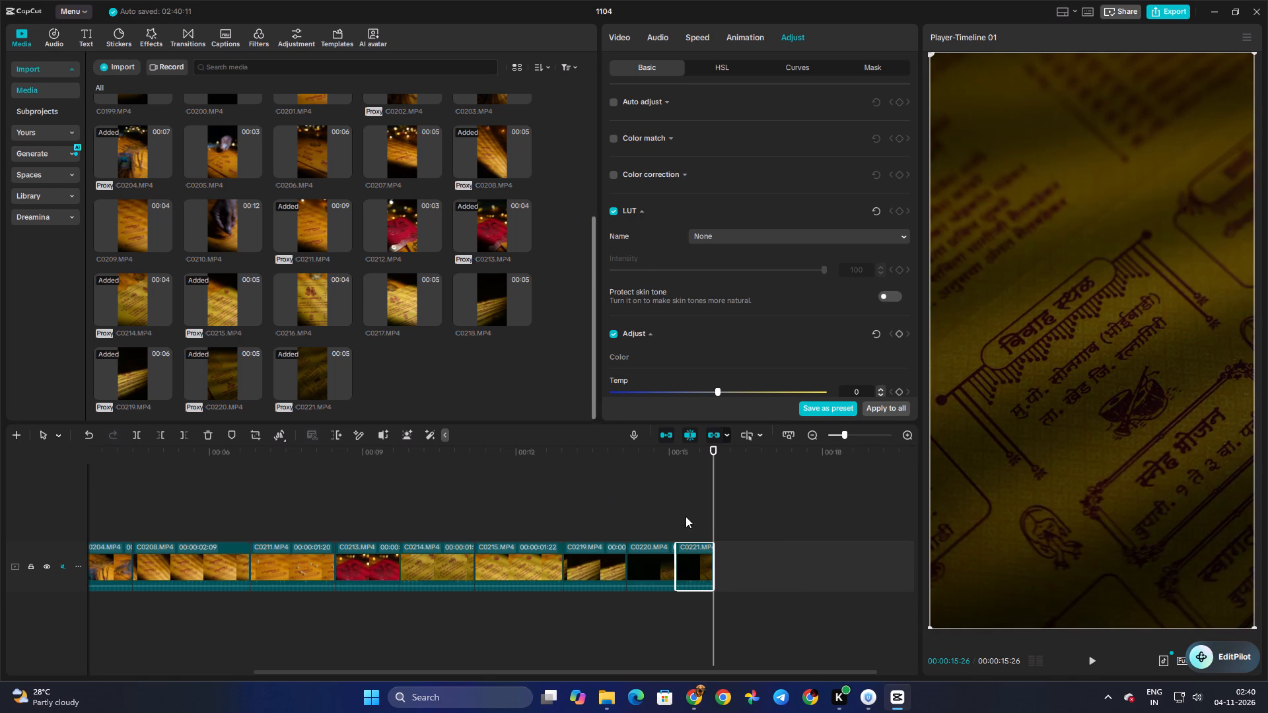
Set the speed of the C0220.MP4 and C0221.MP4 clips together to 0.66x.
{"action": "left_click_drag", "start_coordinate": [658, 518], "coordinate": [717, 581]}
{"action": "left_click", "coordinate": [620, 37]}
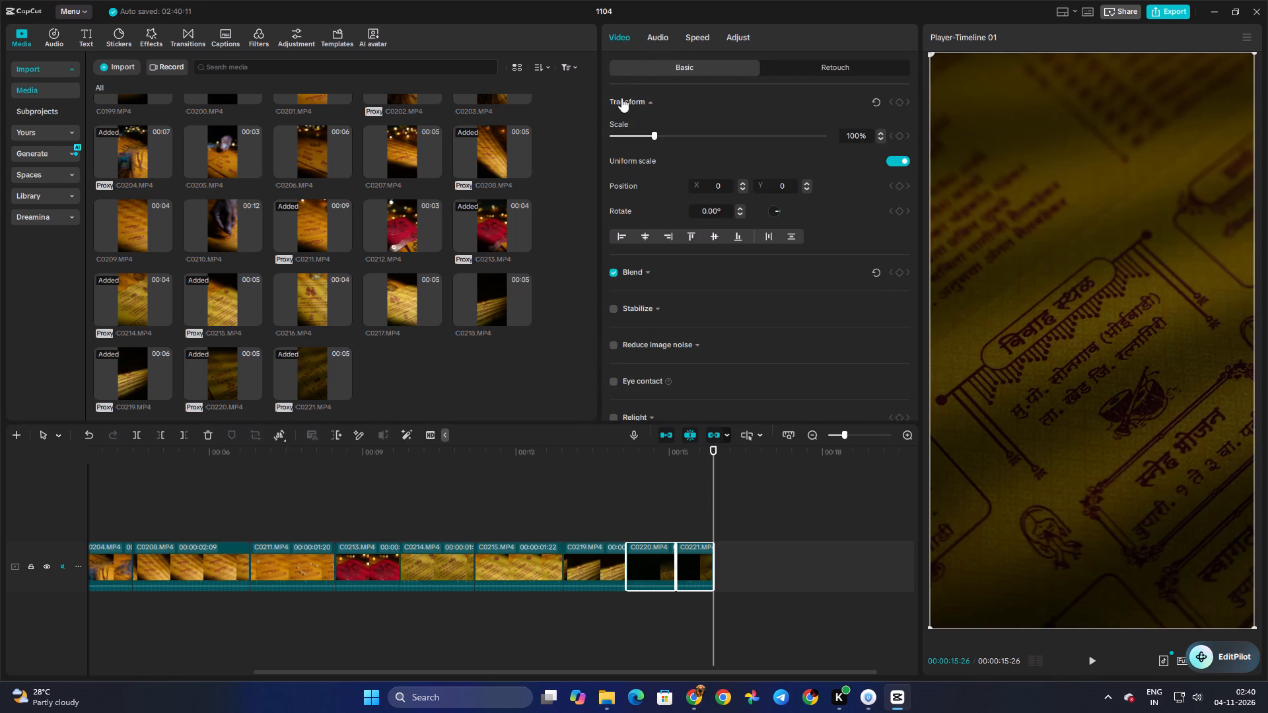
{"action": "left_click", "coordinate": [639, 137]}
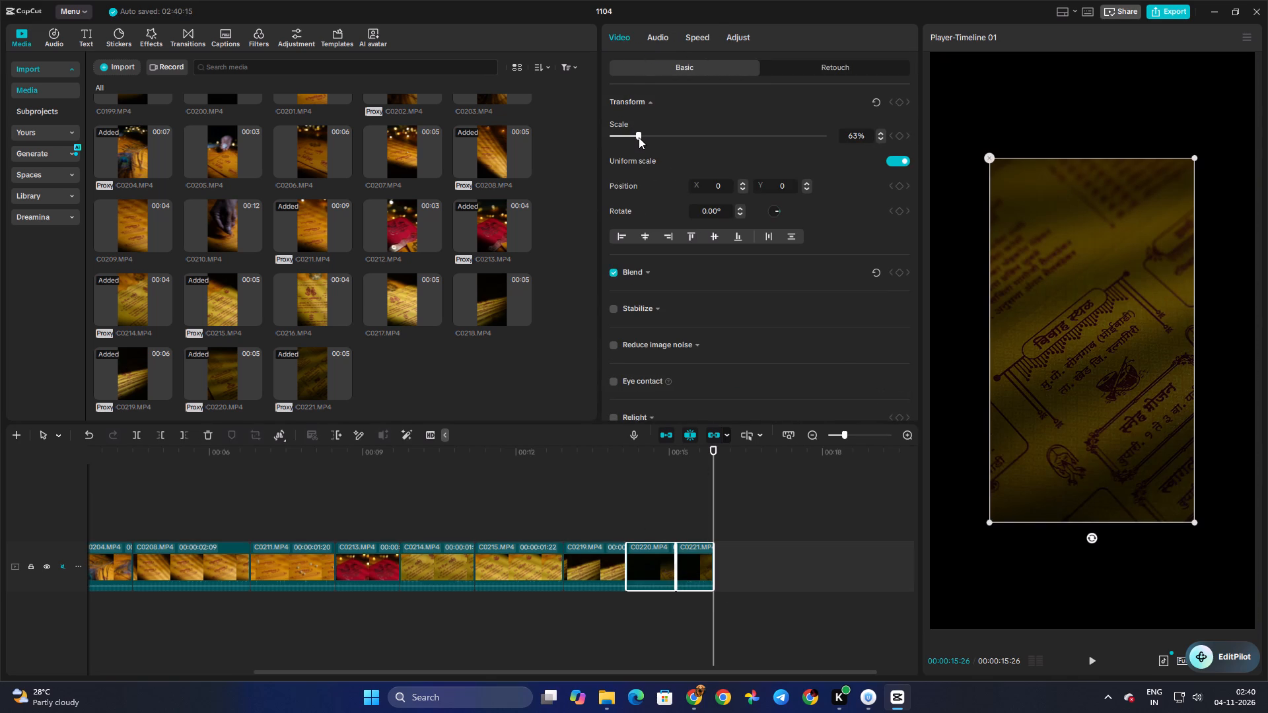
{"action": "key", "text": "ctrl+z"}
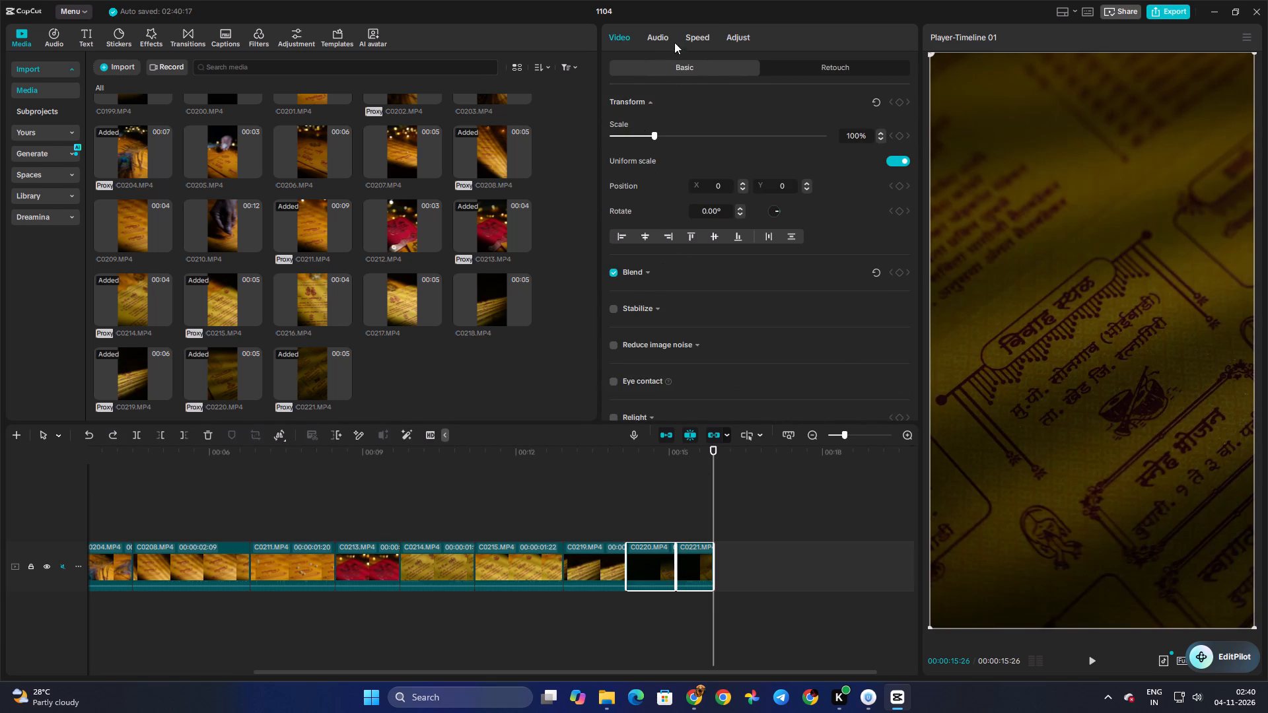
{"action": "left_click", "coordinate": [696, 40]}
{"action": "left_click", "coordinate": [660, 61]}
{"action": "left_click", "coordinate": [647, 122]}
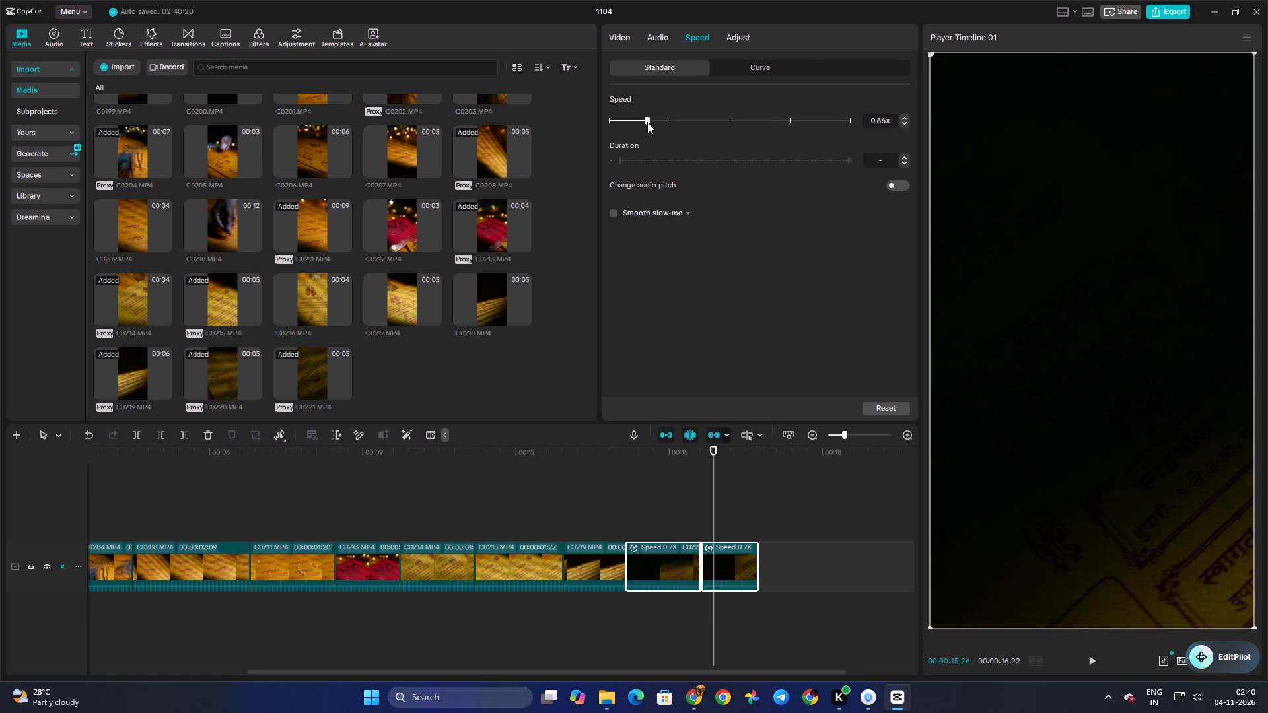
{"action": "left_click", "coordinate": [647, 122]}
Raise the exposure of the C0221.MP4 clip to 49 and play the edit back.
{"action": "left_click", "coordinate": [735, 32]}
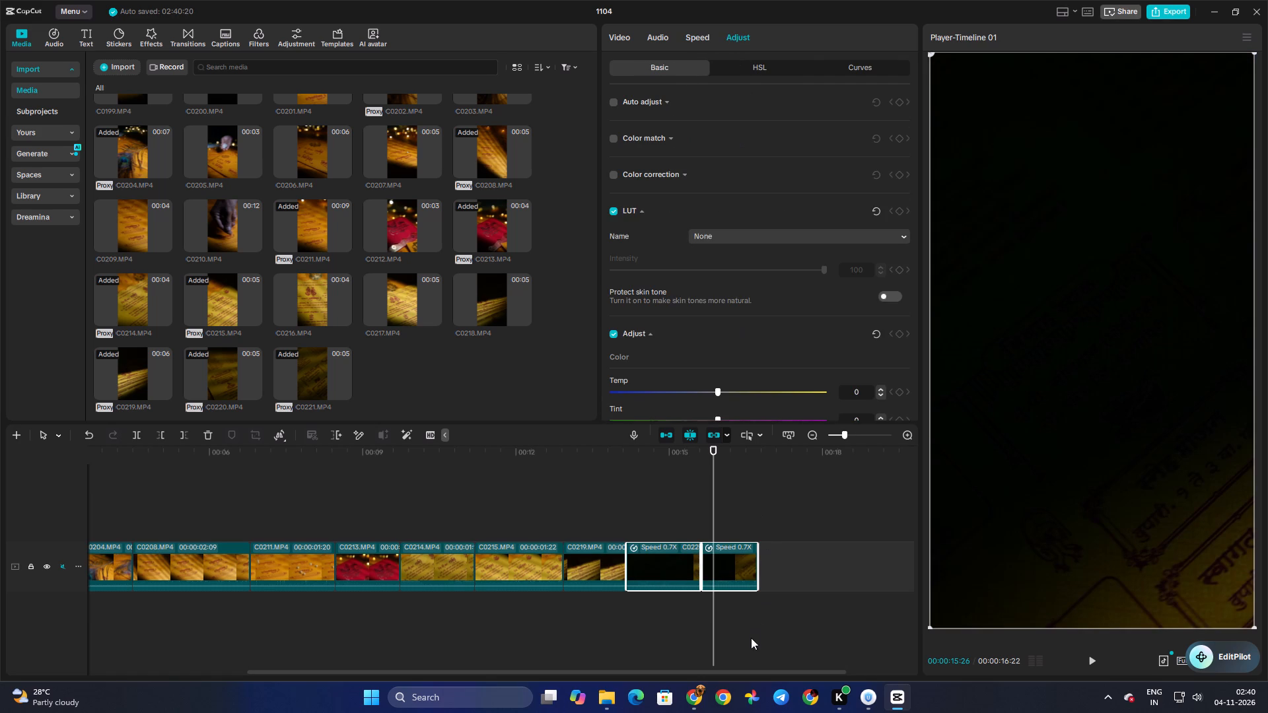
{"action": "left_click", "coordinate": [728, 568]}
{"action": "scroll", "coordinate": [742, 333], "scroll_direction": "down", "scroll_amount": 5}
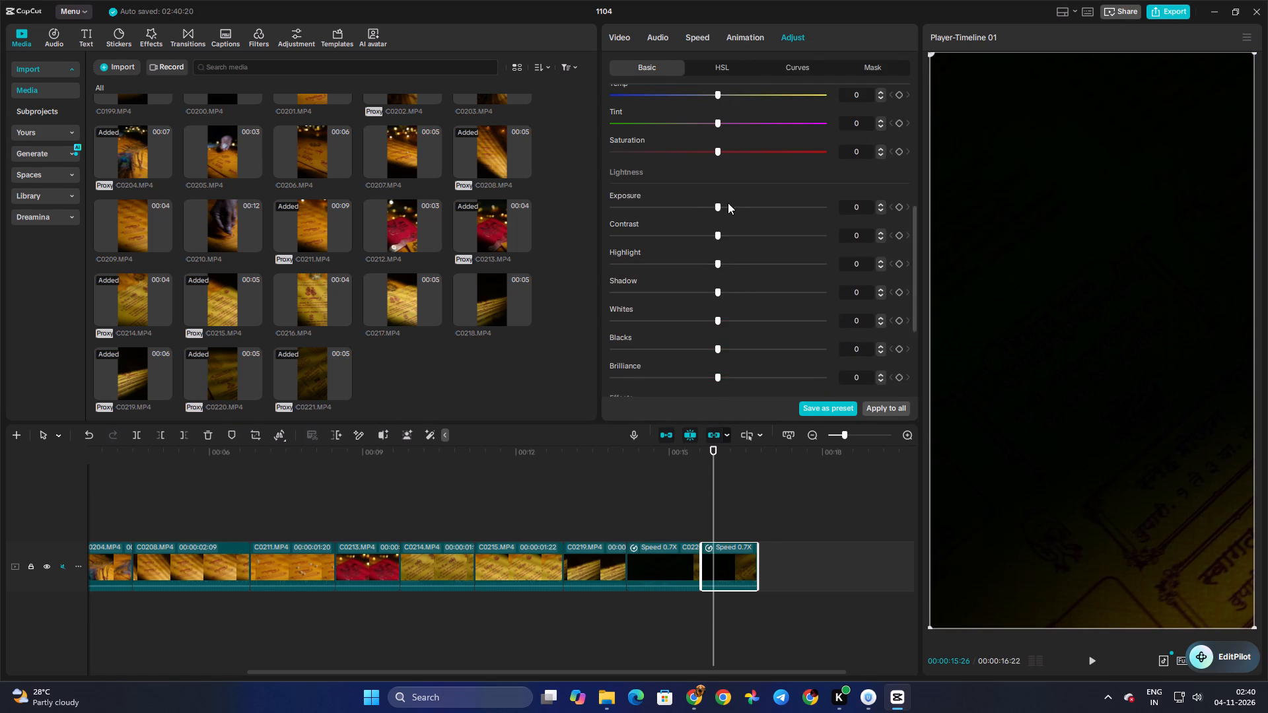
{"action": "left_click", "coordinate": [728, 203]}
{"action": "left_click_drag", "start_coordinate": [732, 203], "coordinate": [820, 217]}
{"action": "key", "text": "space"}
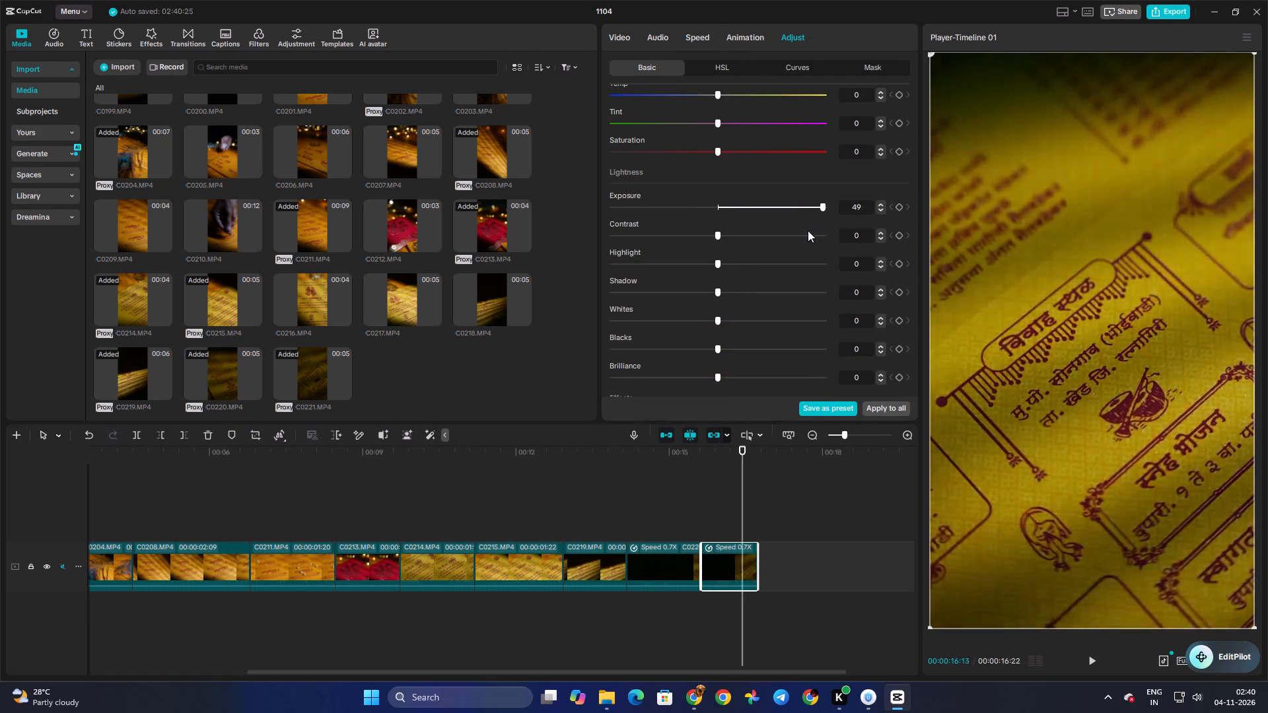
{"action": "key", "text": "space"}
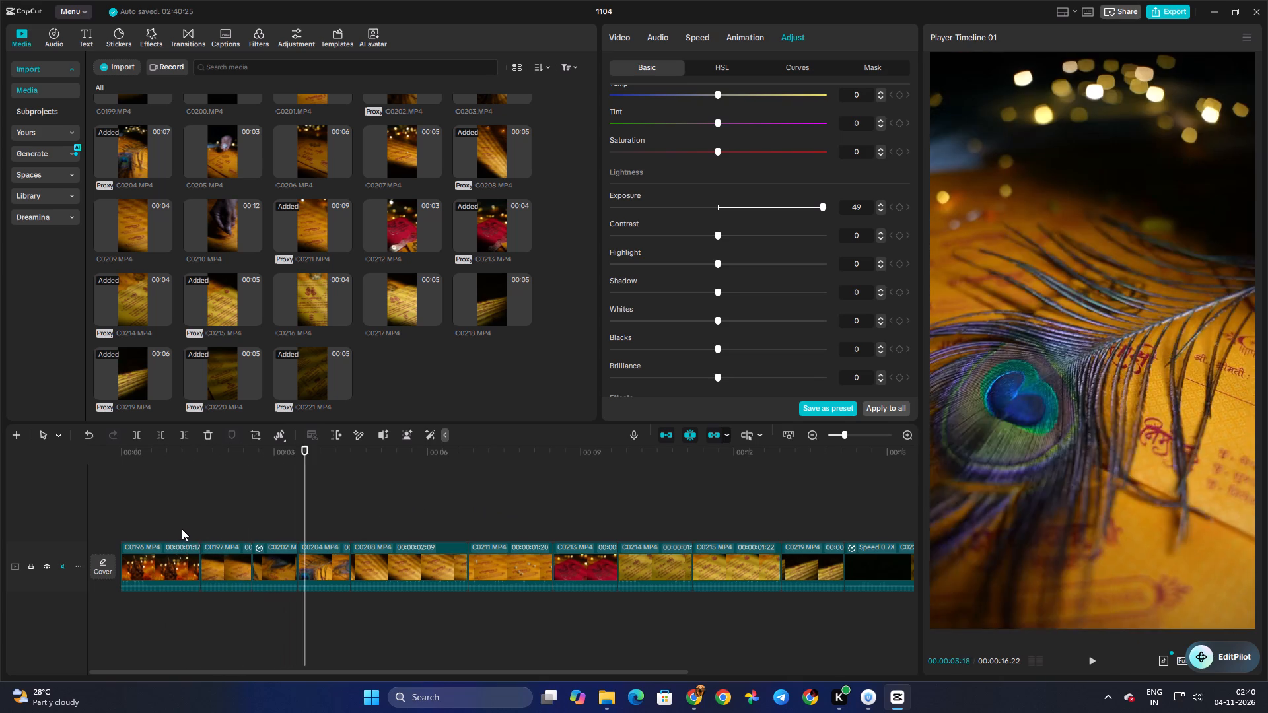
{"action": "key", "text": "space"}
Set the speed of all clips on the timeline to 0.67x.
{"action": "left_click_drag", "start_coordinate": [165, 514], "coordinate": [864, 606]}
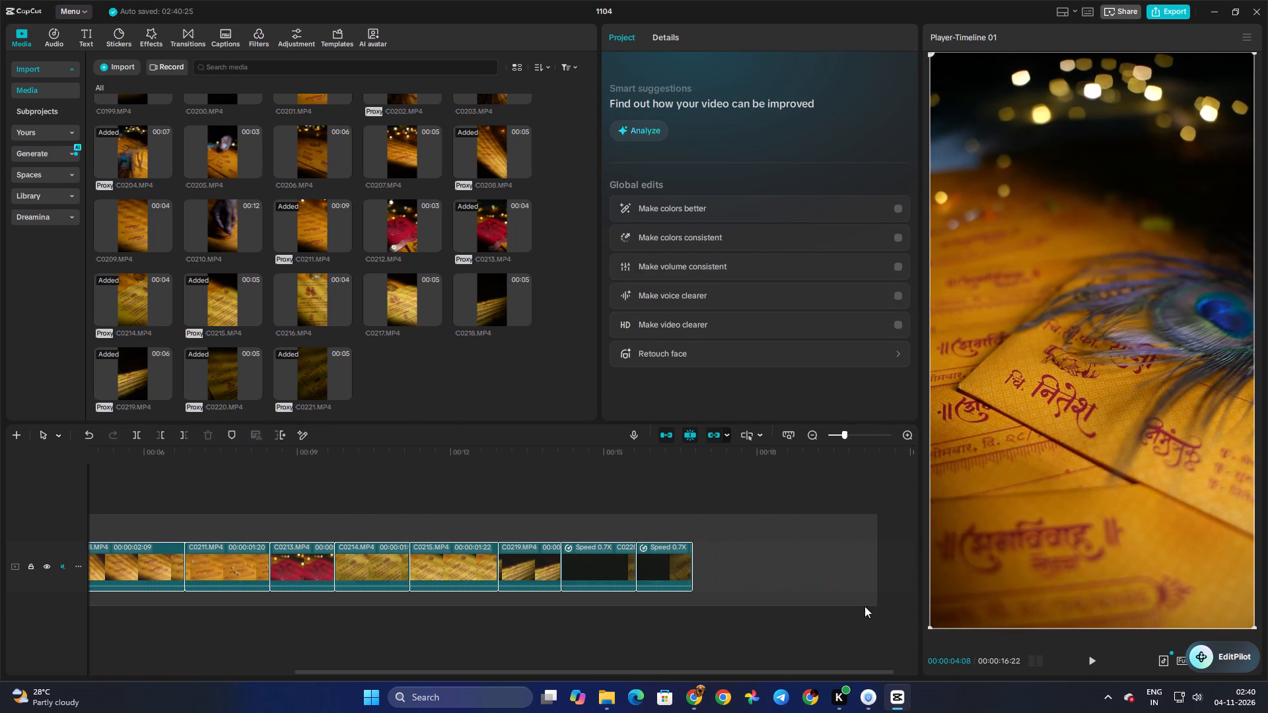
{"action": "left_click_drag", "start_coordinate": [864, 606], "coordinate": [769, 628]}
{"action": "left_click", "coordinate": [692, 38]}
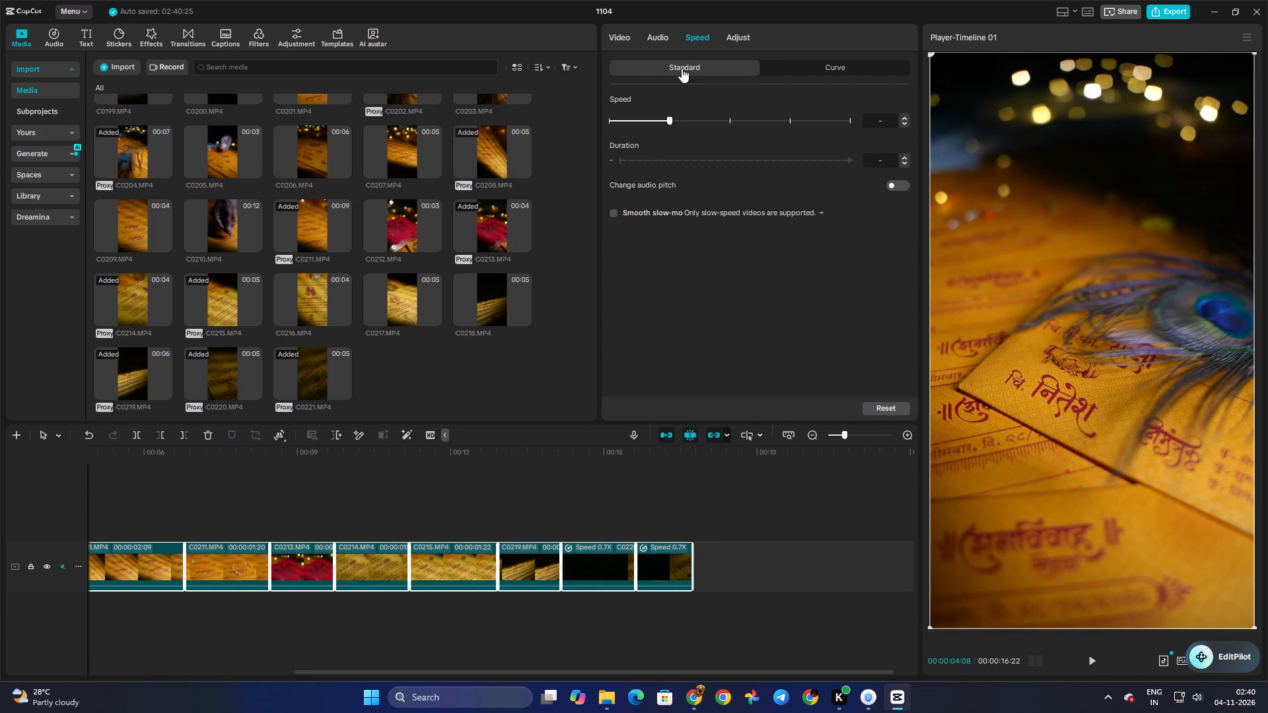
{"action": "left_click", "coordinate": [645, 123]}
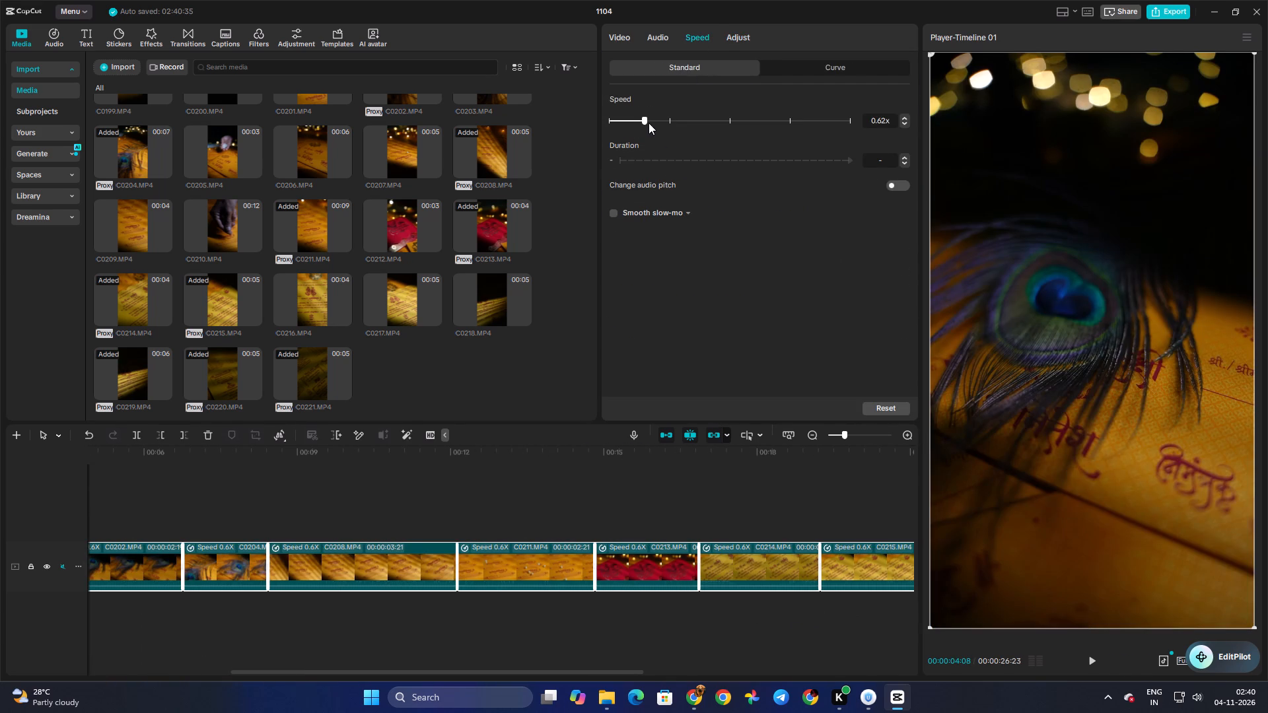
{"action": "left_click", "coordinate": [648, 123]}
{"action": "left_click", "coordinate": [648, 123]}
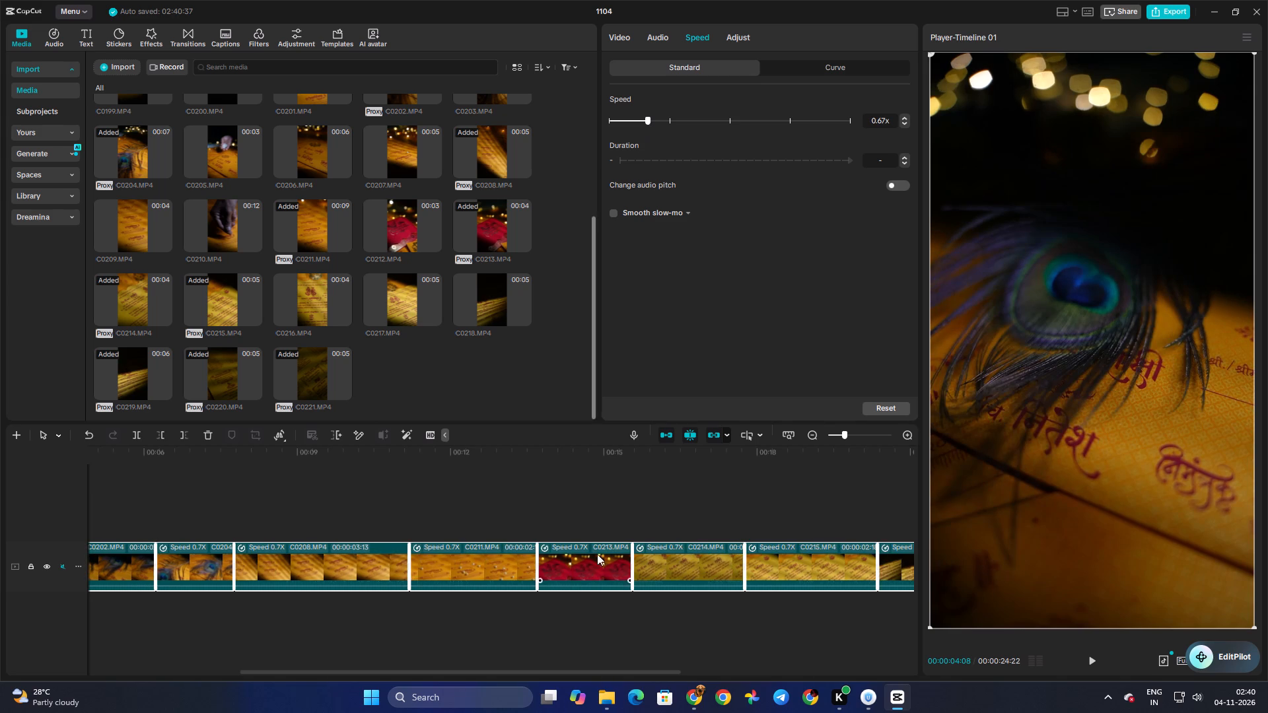
Play back the slowed edit near its end and over the opening Ganesha shot to check the pacing.
{"action": "left_click", "coordinate": [680, 506]}
{"action": "left_click_drag", "start_coordinate": [681, 506], "coordinate": [559, 559]}
{"action": "key", "text": "space"}
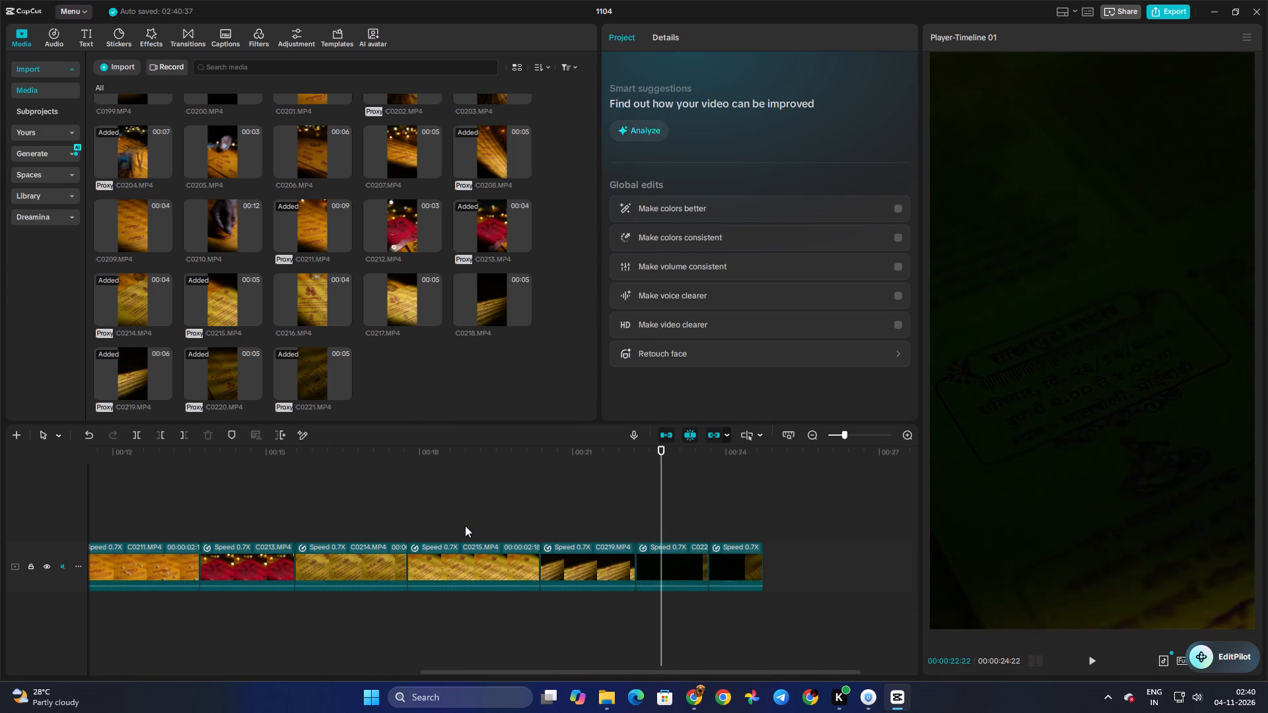
{"action": "left_click", "coordinate": [462, 517]}
{"action": "left_click_drag", "start_coordinate": [462, 517], "coordinate": [0, 532]}
{"action": "key", "text": "space"}
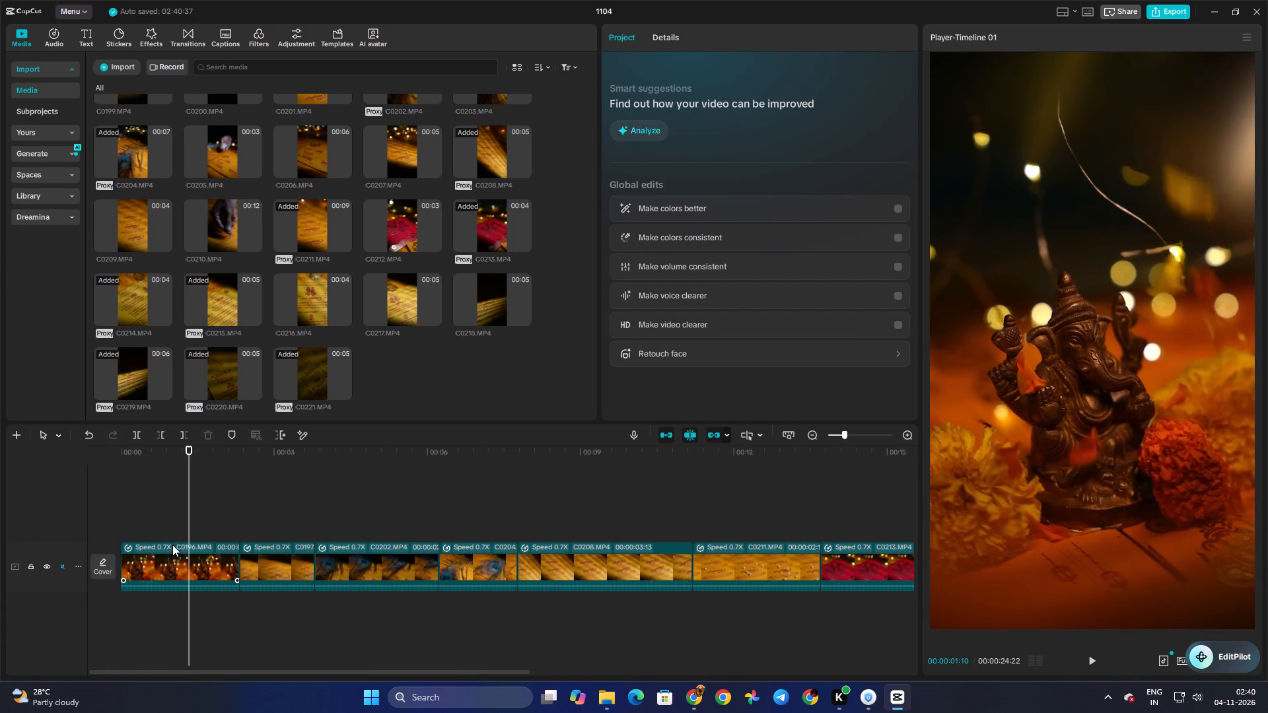
{"action": "key", "text": "space"}
Trim the start of the opening clip C0196.MP4 so it lasts 1.9 s.
{"action": "left_click", "coordinate": [201, 572]}
{"action": "left_click_drag", "start_coordinate": [123, 558], "coordinate": [155, 558]}
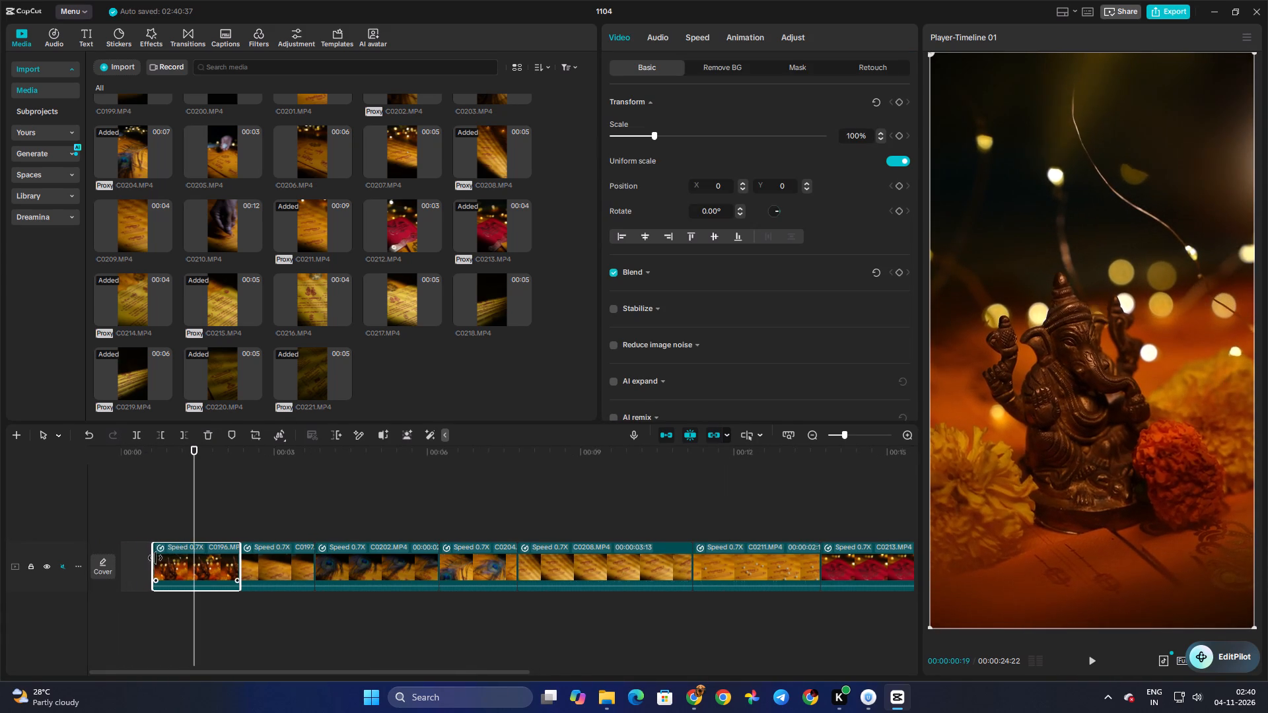
{"action": "left_click_drag", "start_coordinate": [155, 558], "coordinate": [149, 558]}
Slow the C0196.MP4 clip to about 0.5x and play it back.
{"action": "left_click", "coordinate": [697, 38]}
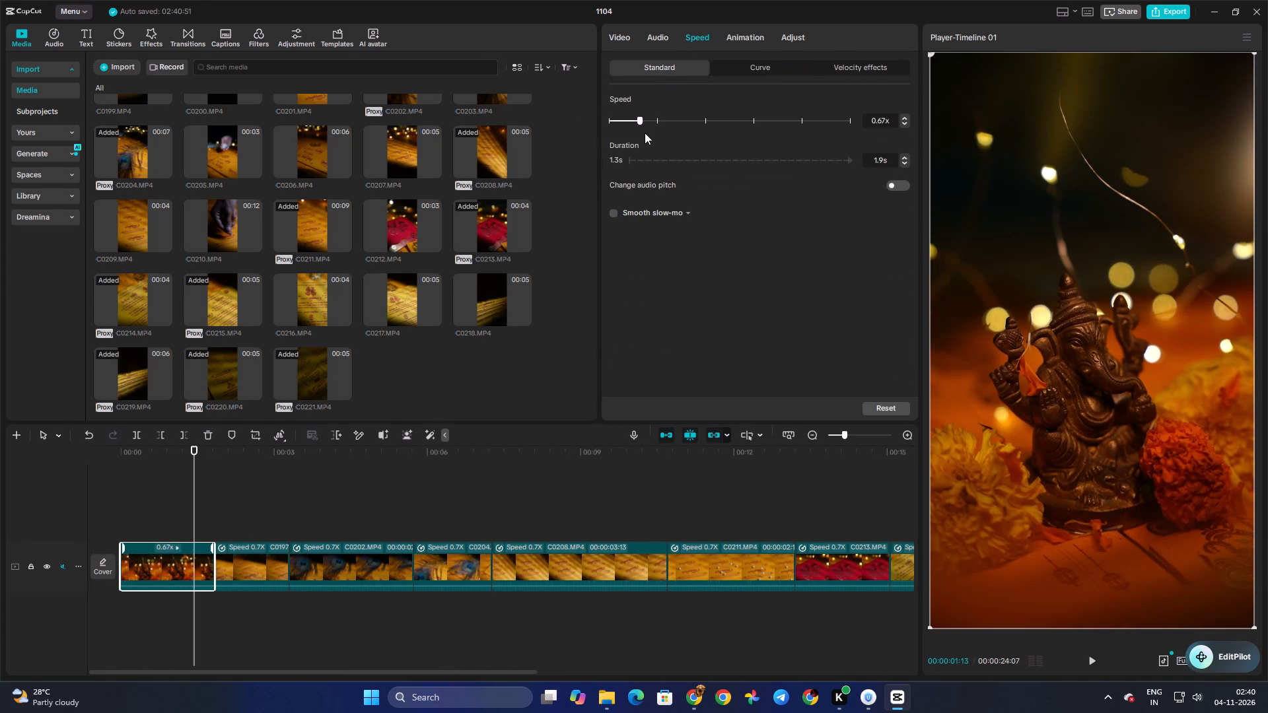
{"action": "left_click", "coordinate": [628, 122]}
{"action": "left_click", "coordinate": [144, 524]}
{"action": "left_click_drag", "start_coordinate": [144, 524], "coordinate": [122, 523]}
{"action": "key", "text": "space"}
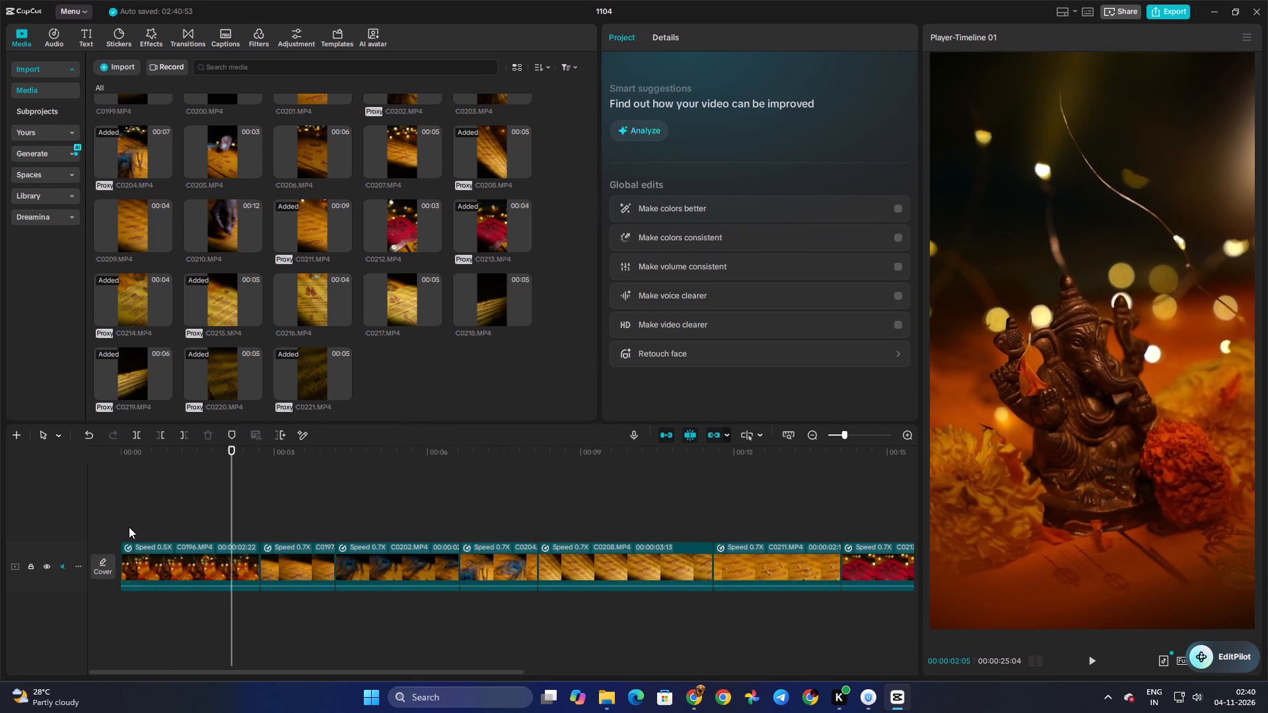
{"action": "key", "text": "space"}
Trim the end of C0196.MP4 to about 00:00:01:23 and play the cut into C0197.MP4.
{"action": "left_click", "coordinate": [232, 566]}
{"action": "left_click_drag", "start_coordinate": [259, 566], "coordinate": [209, 570]}
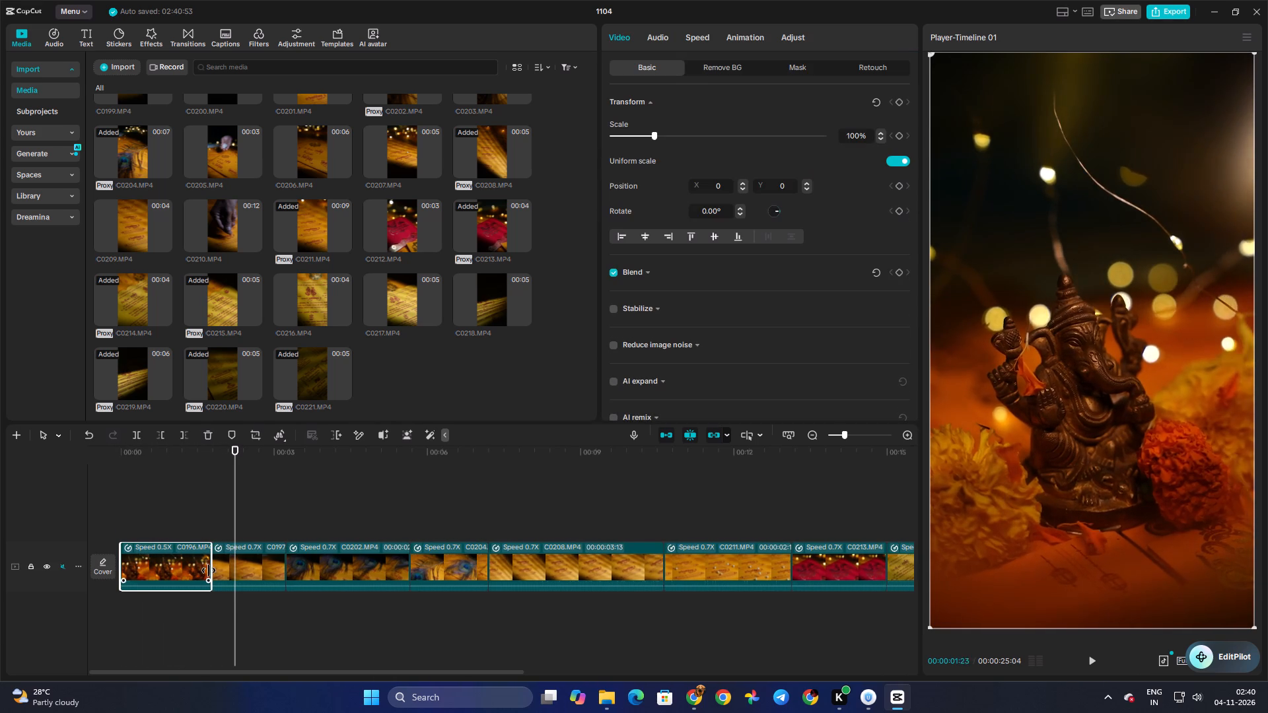
{"action": "left_click_drag", "start_coordinate": [209, 570], "coordinate": [212, 570]}
{"action": "left_click", "coordinate": [190, 525]}
{"action": "key", "text": "space"}
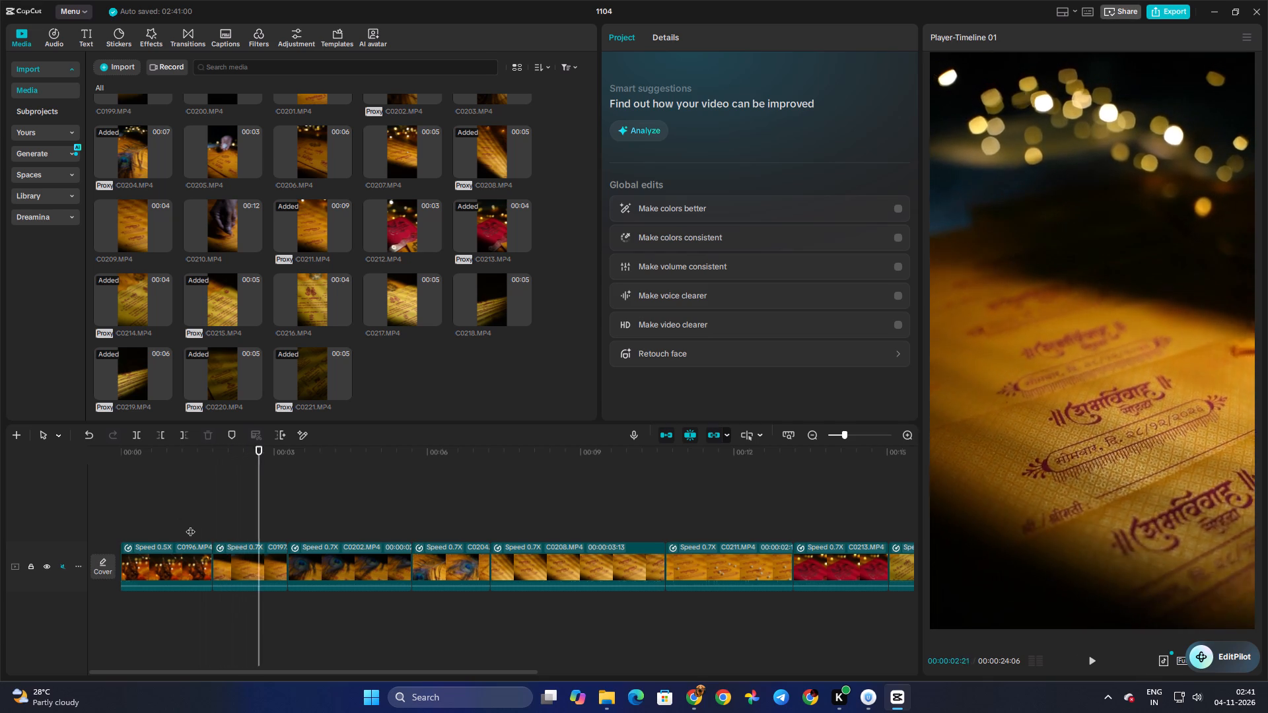
{"action": "key", "text": "space"}
Extend the end of C0197.MP4 so it lasts about 2.1 s and play it back.
{"action": "left_click", "coordinate": [250, 572]}
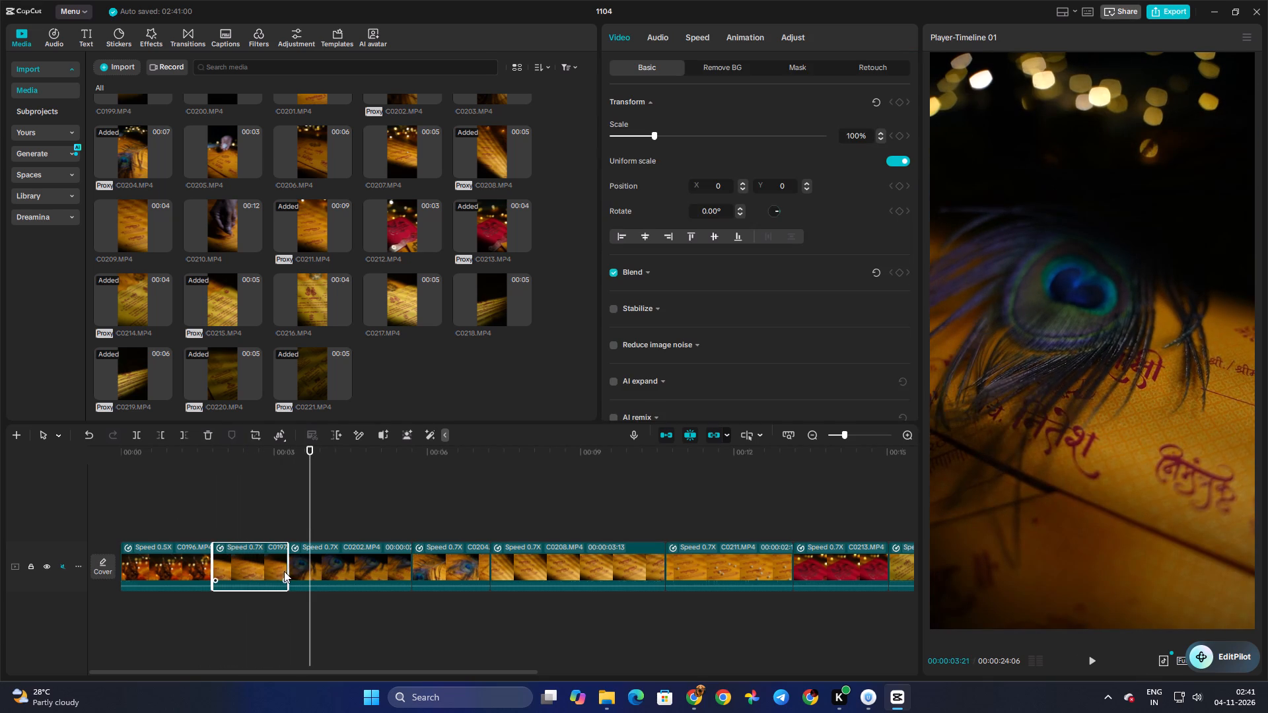
{"action": "left_click_drag", "start_coordinate": [287, 570], "coordinate": [316, 572]}
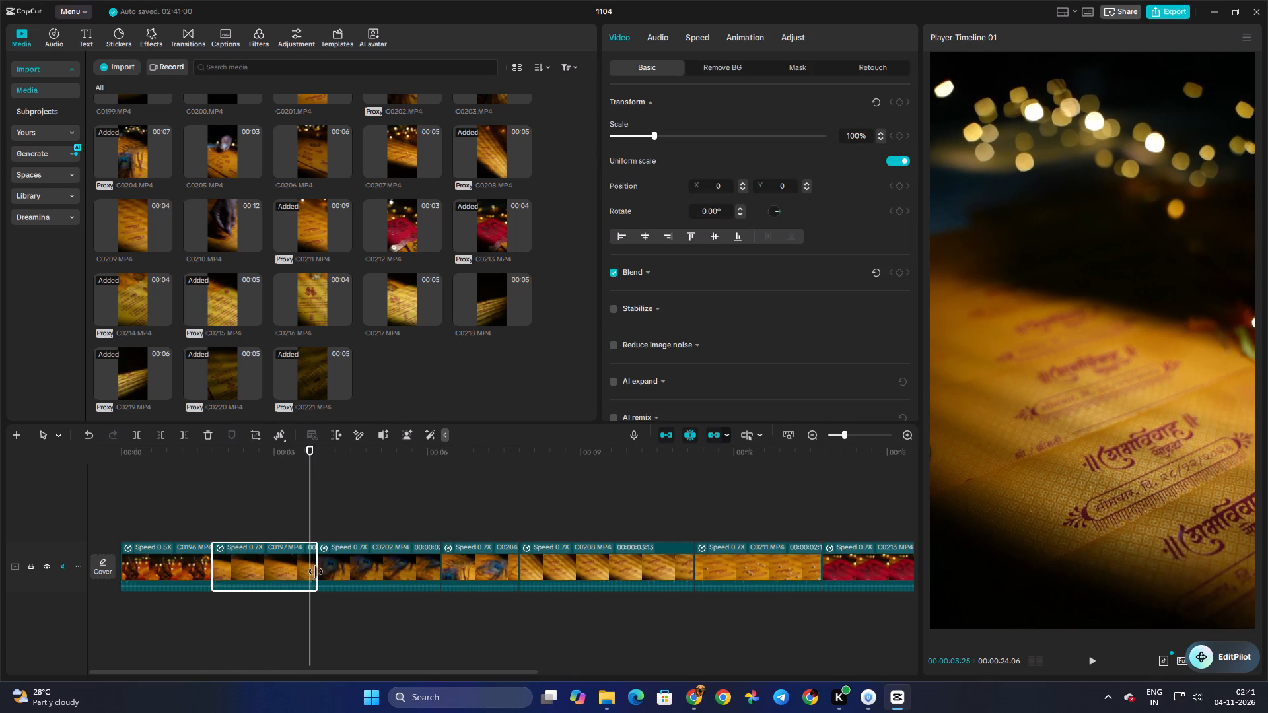
{"action": "left_click_drag", "start_coordinate": [316, 572], "coordinate": [317, 572]}
{"action": "left_click", "coordinate": [253, 524]}
{"action": "left_click_drag", "start_coordinate": [252, 524], "coordinate": [223, 524]}
{"action": "key", "text": "space"}
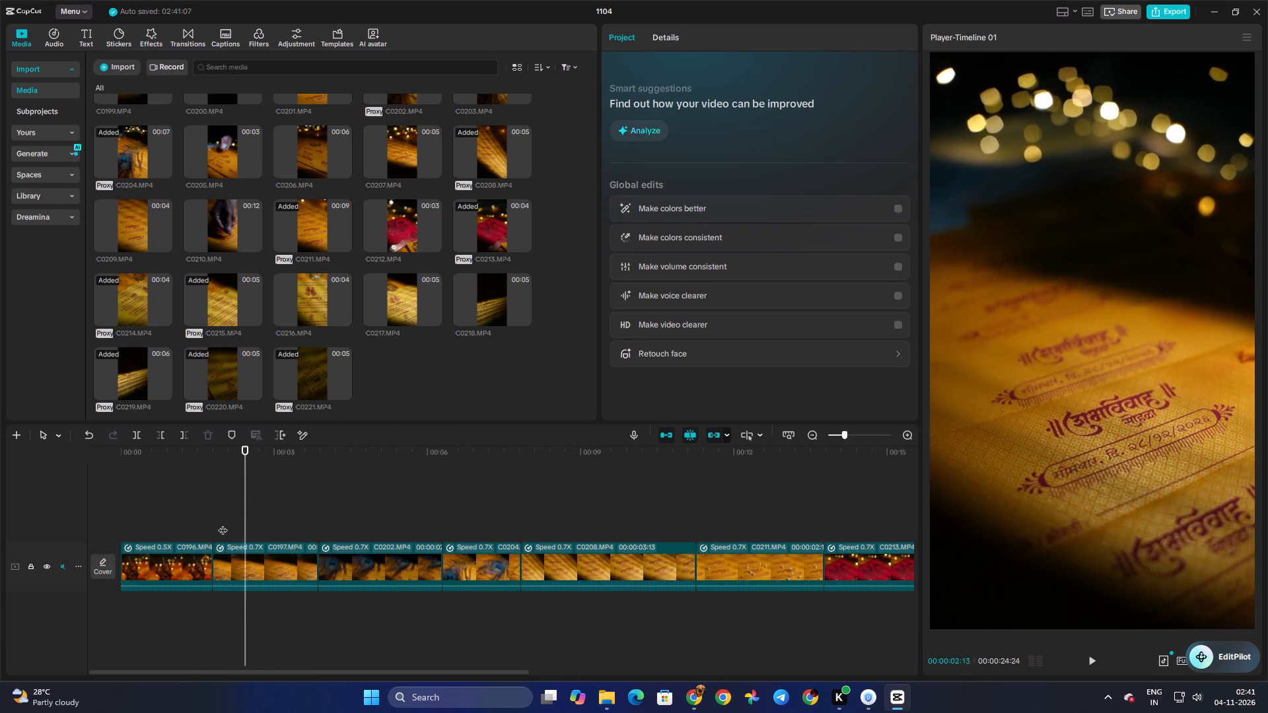
{"action": "key", "text": "space"}
Slow the C0197.MP4 clip to about 0.6x and play the edit from there through C0202.MP4.
{"action": "left_click", "coordinate": [263, 557]}
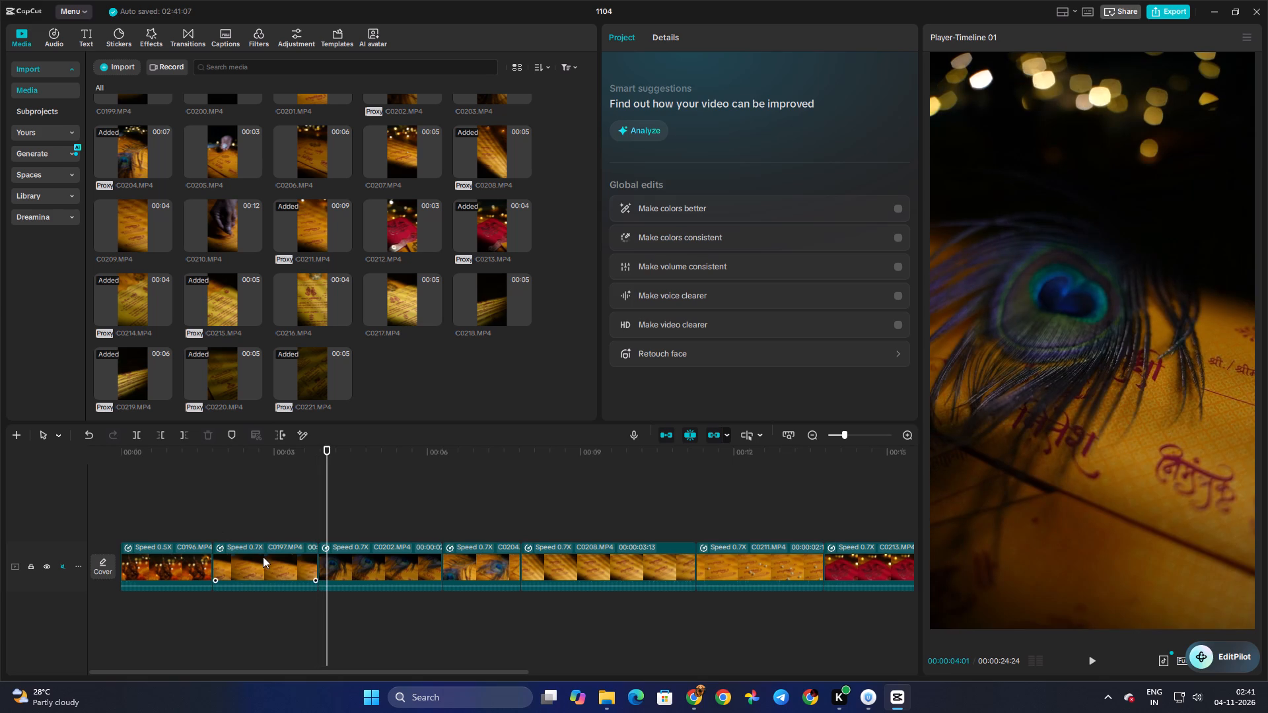
{"action": "left_click", "coordinate": [695, 38]}
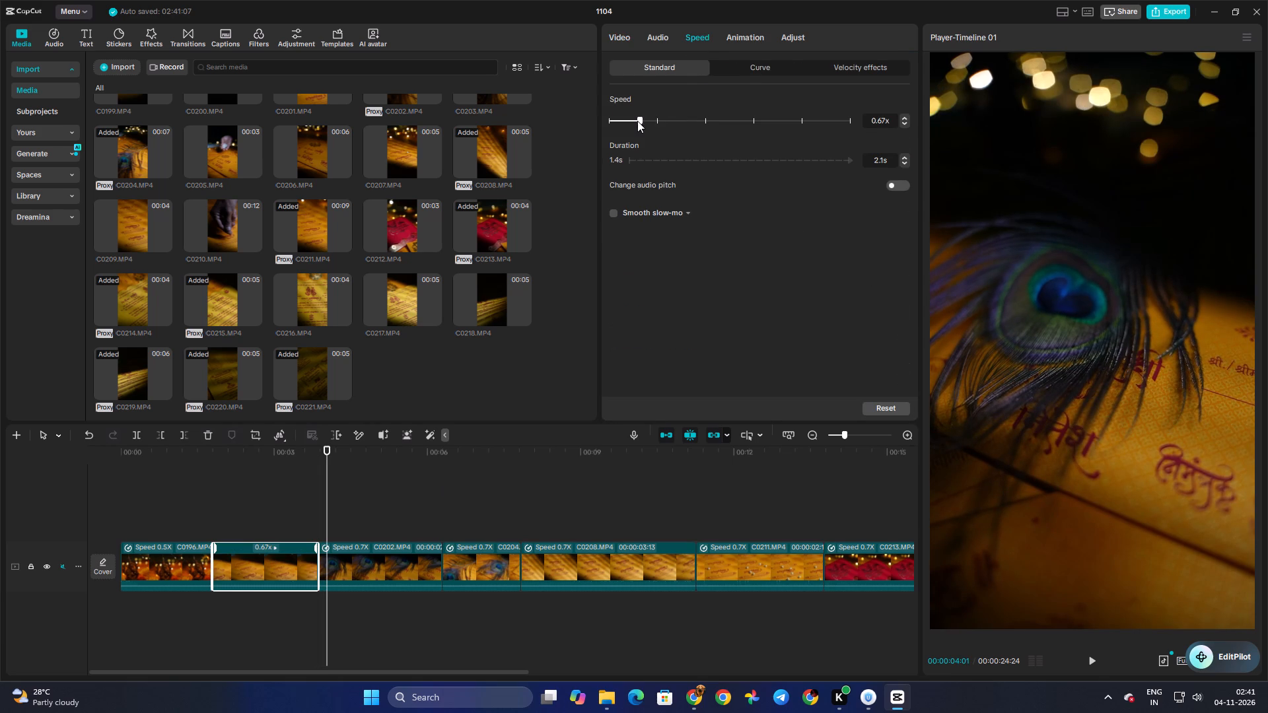
{"action": "left_click", "coordinate": [637, 121]}
{"action": "left_click", "coordinate": [219, 516]}
{"action": "key", "text": "space"}
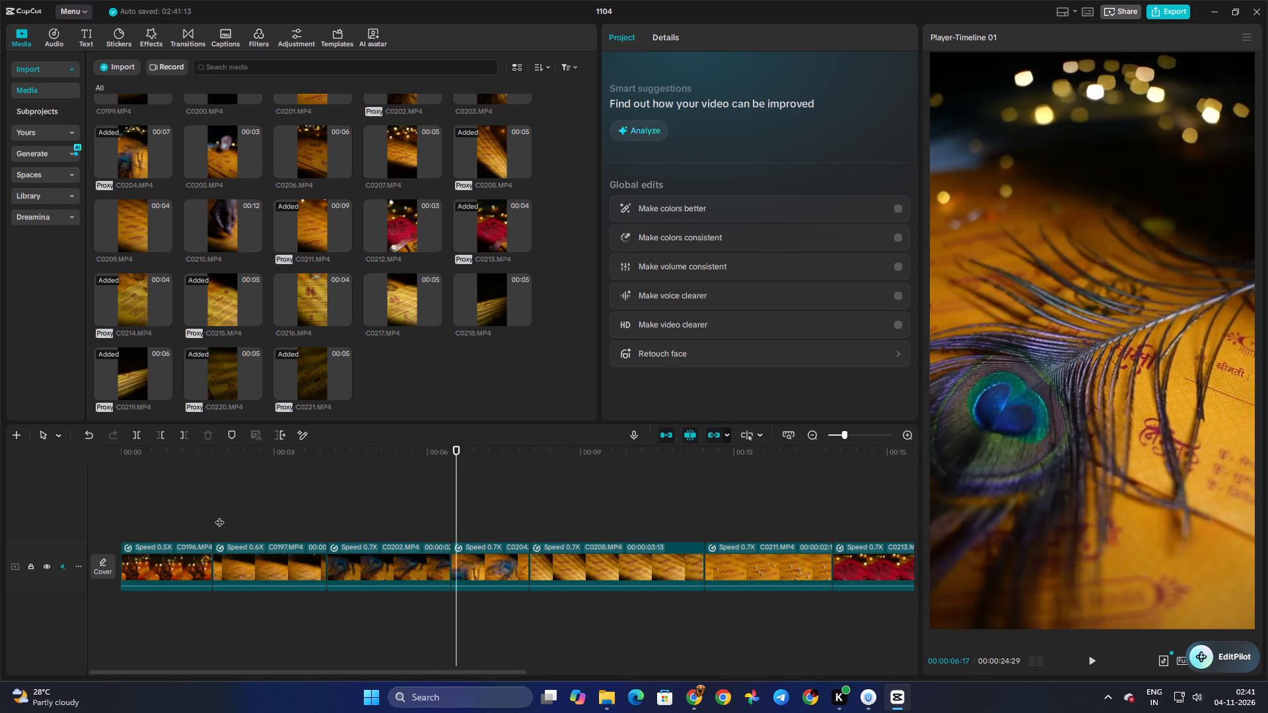
{"action": "key", "text": "space"}
Play back C0202.MP4 and C0204.MP4, and extend the end of C0204.MP4 by about 8 frames.
{"action": "left_click", "coordinate": [372, 522]}
{"action": "key", "text": "space"}
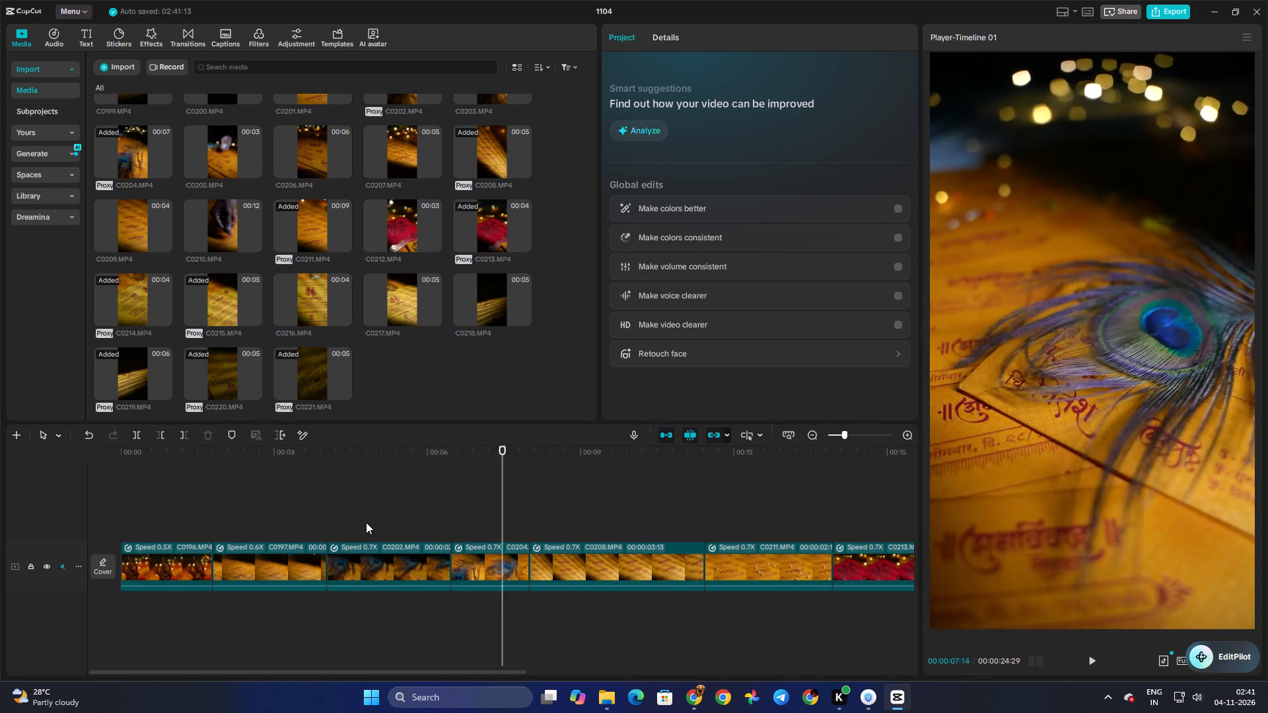
{"action": "key", "text": "space"}
{"action": "left_click", "coordinate": [477, 575]}
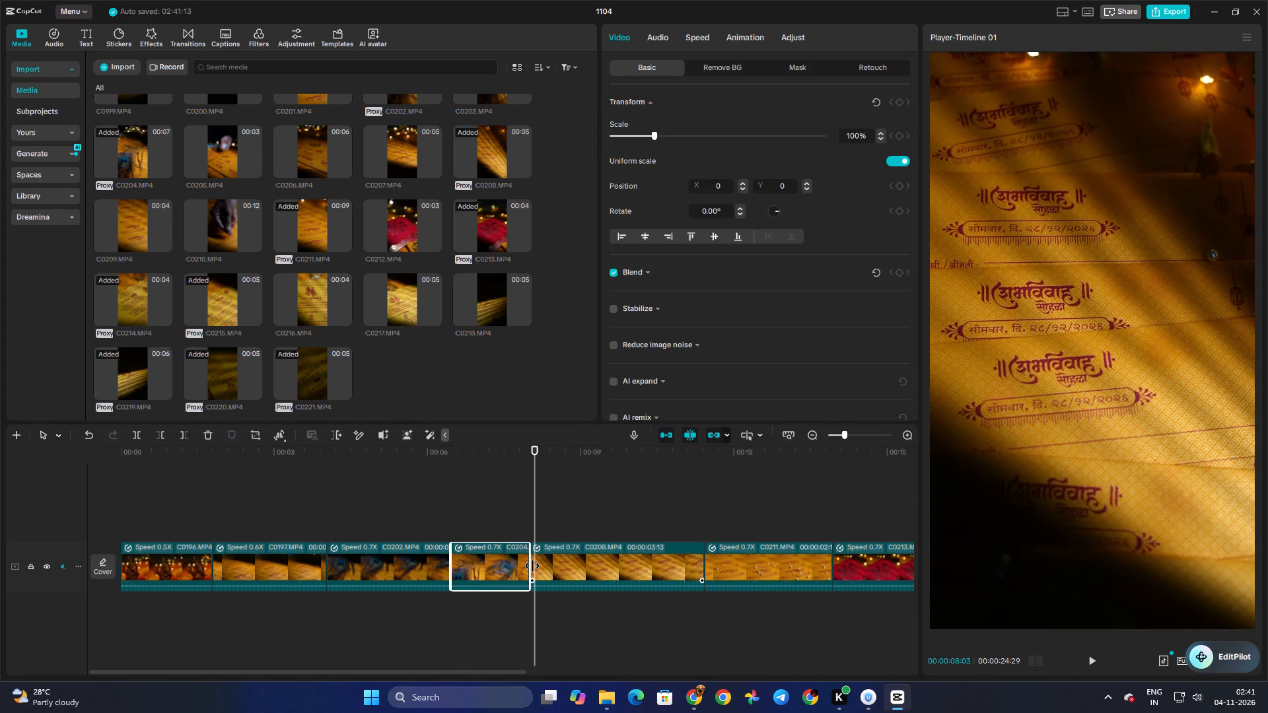
{"action": "left_click_drag", "start_coordinate": [531, 566], "coordinate": [542, 566]}
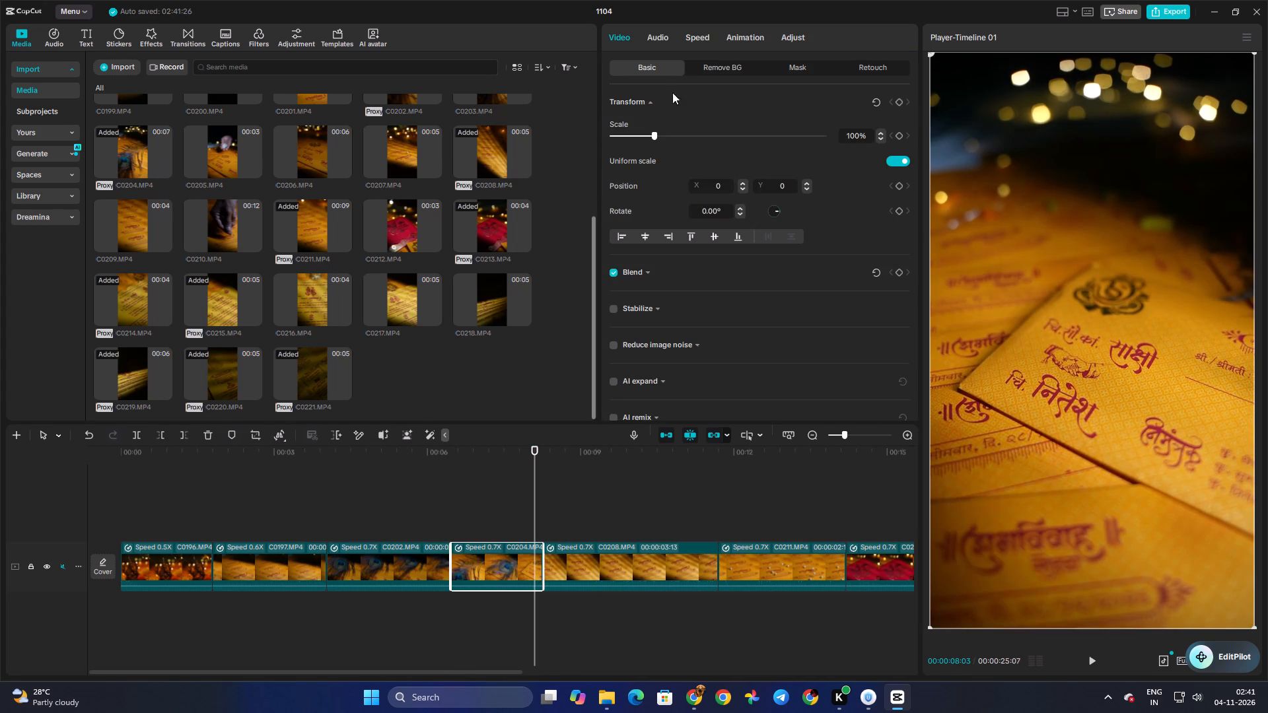
Set the speed of the C0204.MP4 clip to 0.47x.
{"action": "left_click", "coordinate": [697, 41]}
{"action": "left_click", "coordinate": [630, 120]}
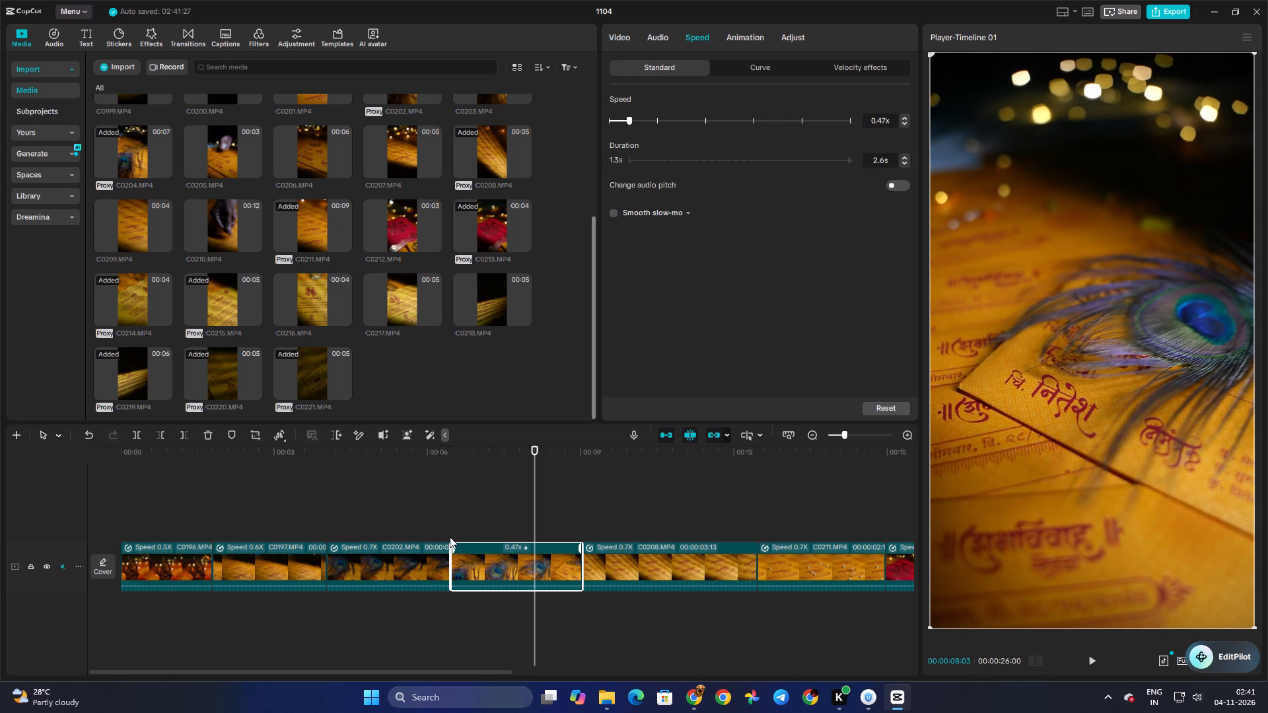
Play back the peacock-feather clips C0202.MP4 and C0204.MP4 to review how they run together at their current speeds.
{"action": "left_click", "coordinate": [450, 537]}
{"action": "key", "text": "space"}
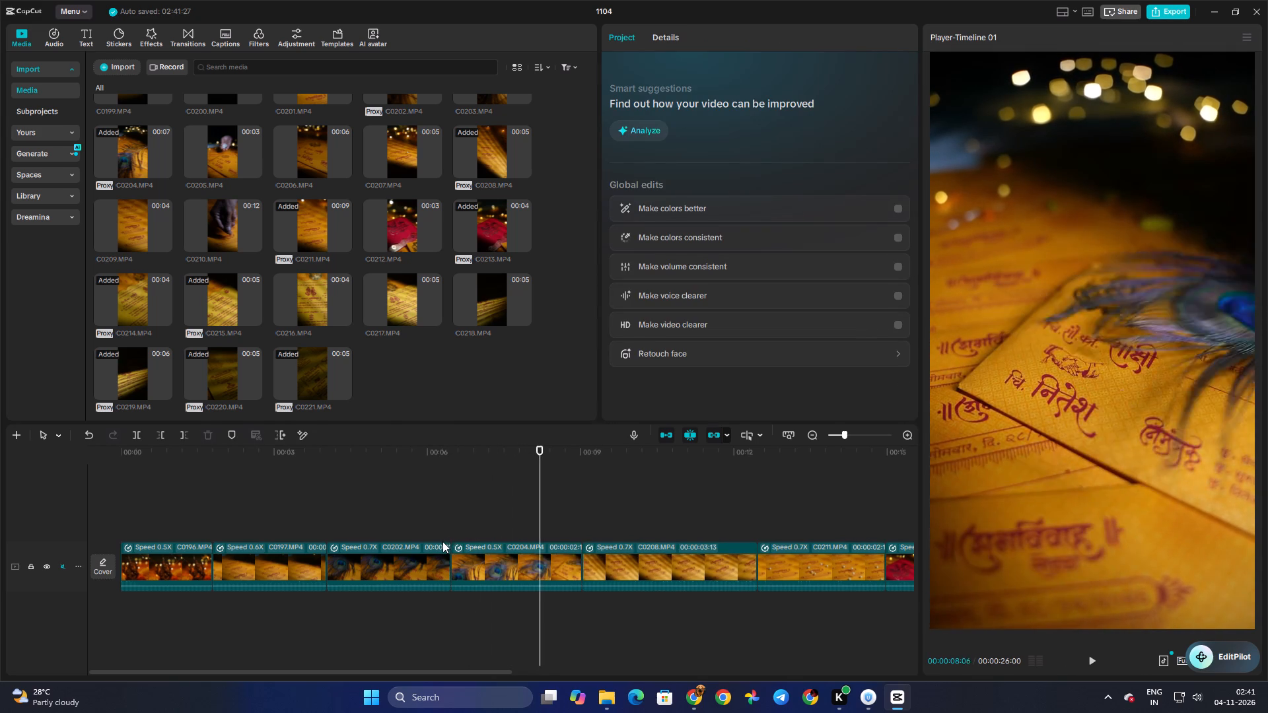
{"action": "key", "text": "space"}
{"action": "left_click", "coordinate": [354, 522]}
{"action": "key", "text": "space"}
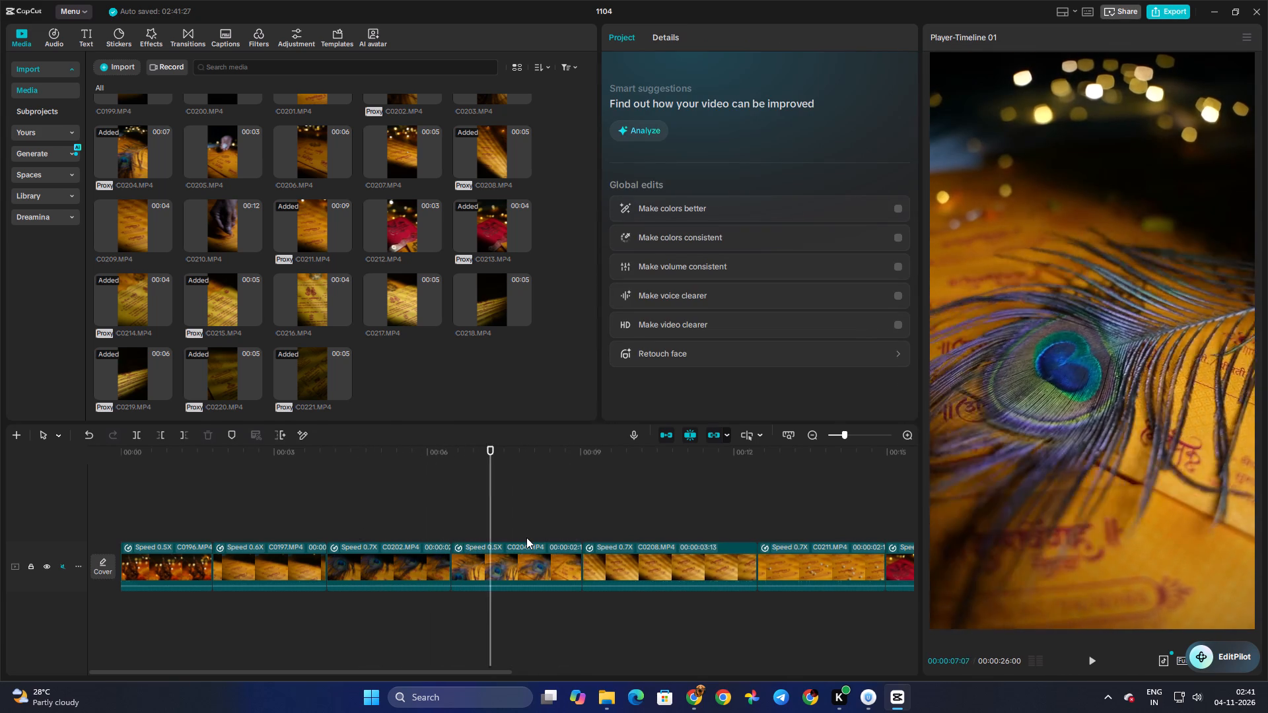
{"action": "key", "text": "space"}
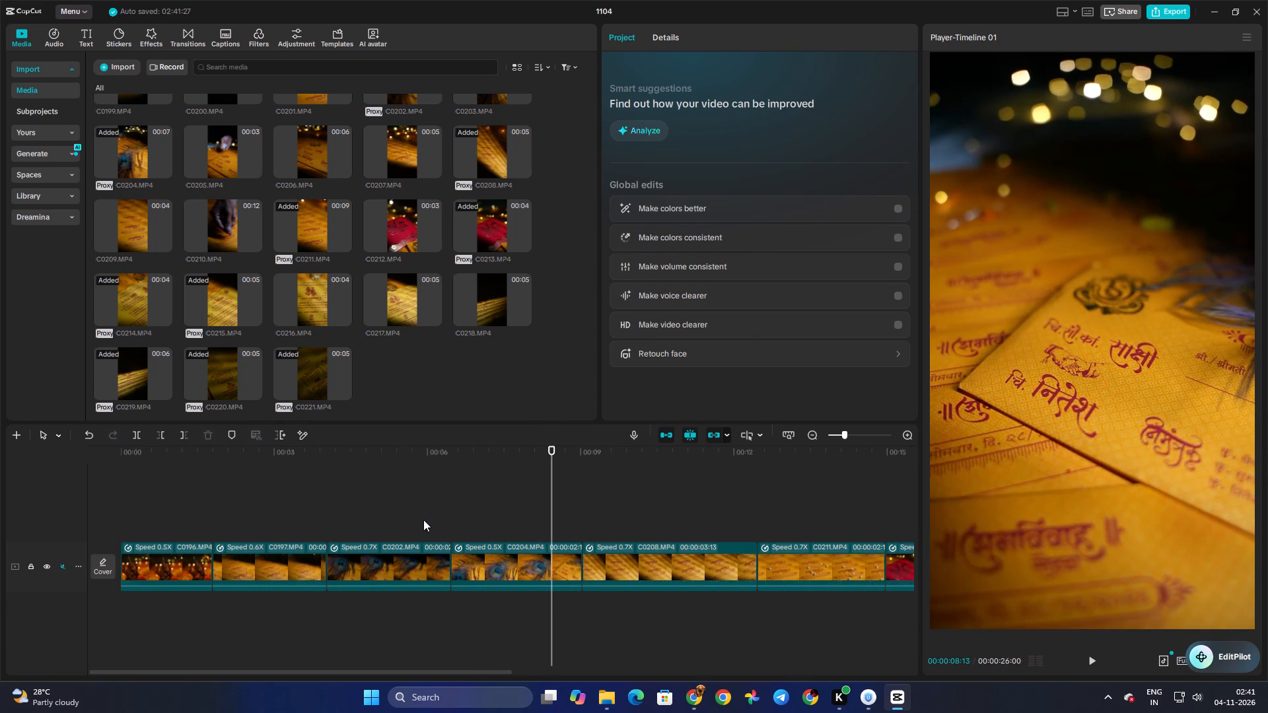
Delete the C0202.MP4 clip between C0197.MP4 and C0204.MP4 from the timeline.
{"action": "left_click", "coordinate": [413, 517]}
{"action": "left_click_drag", "start_coordinate": [412, 516], "coordinate": [365, 516]}
{"action": "left_click", "coordinate": [384, 568]}
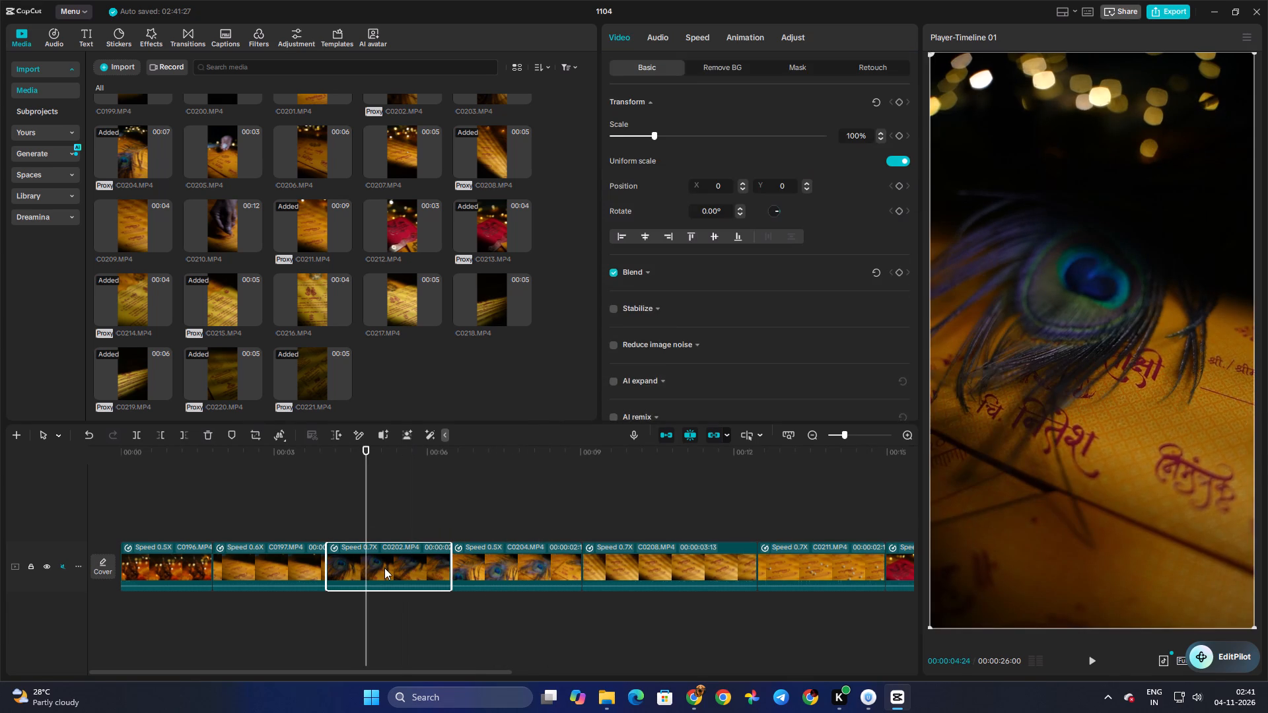
{"action": "key", "text": "Delete"}
Play back the edit from the end of C0197.MP4 through C0215.MP4, checking clip order, speed and length.
{"action": "left_click", "coordinate": [315, 519]}
{"action": "key", "text": "space"}
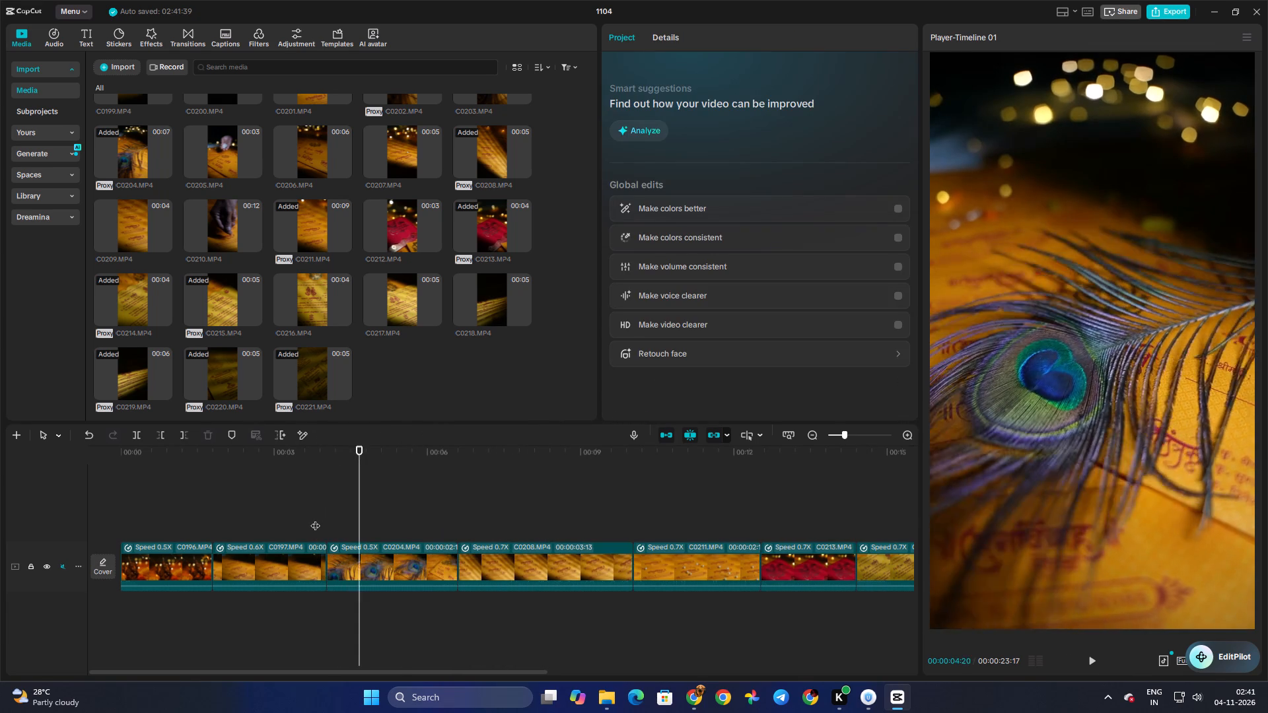
{"action": "key", "text": "space"}
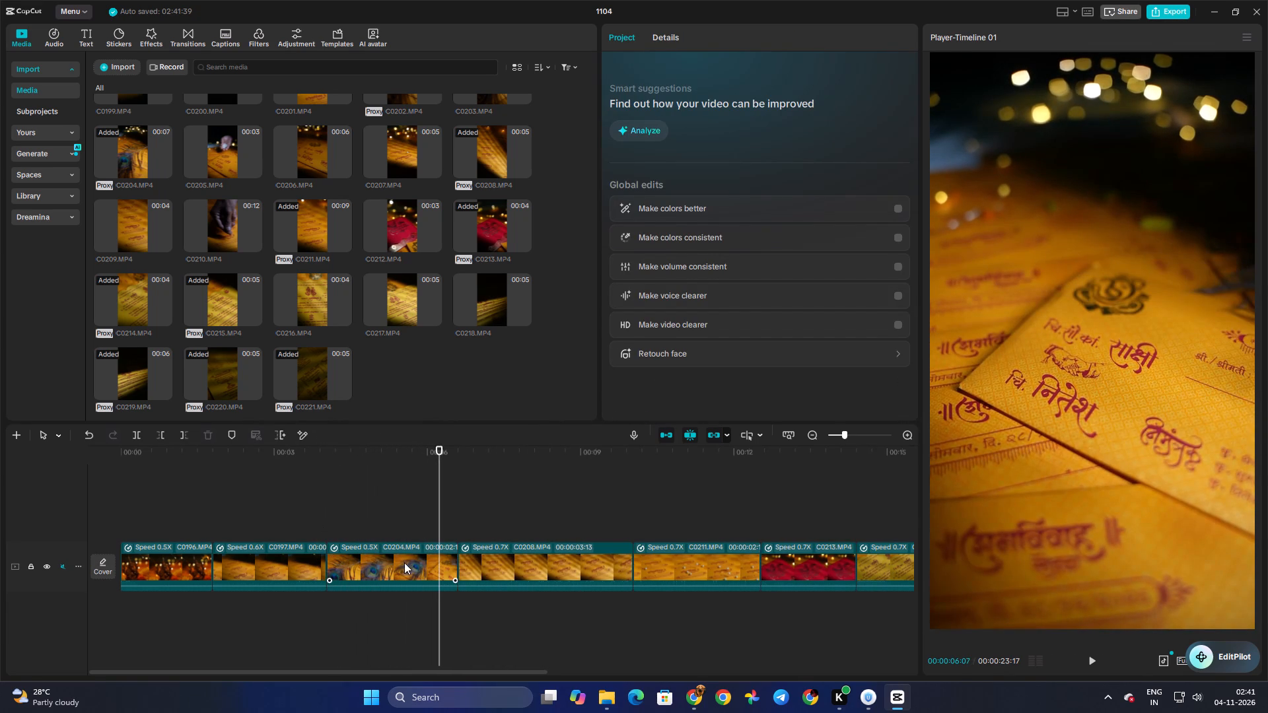
{"action": "key", "text": "space"}
{"action": "key", "text": "space"}
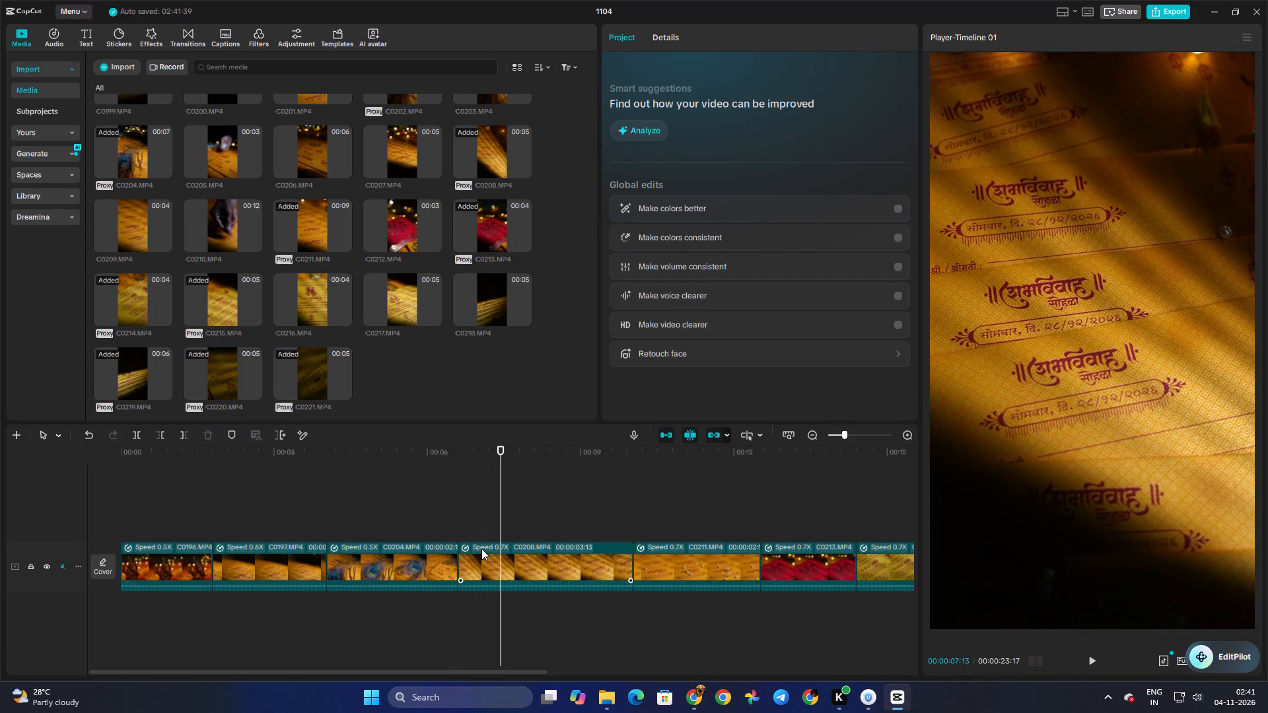
{"action": "key", "text": "space"}
{"action": "key", "text": "space"}
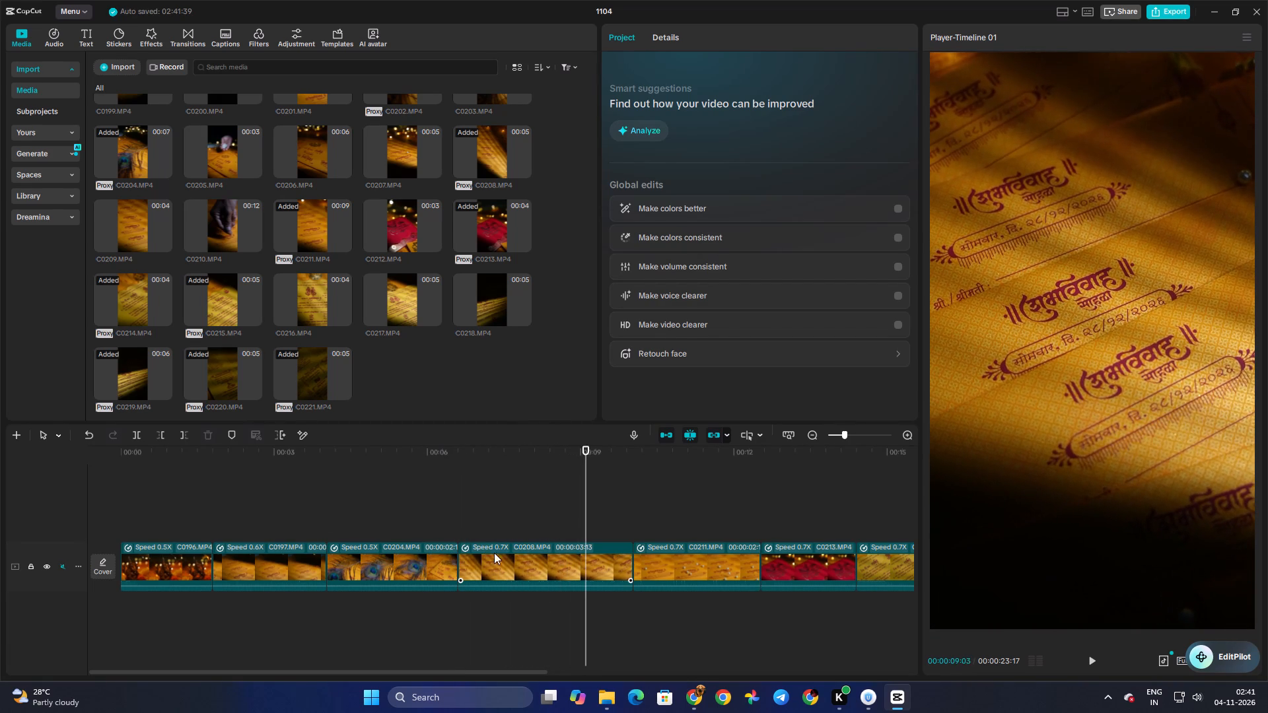
{"action": "key", "text": "space"}
{"action": "key", "text": "space"}
{"action": "key", "text": "space"}
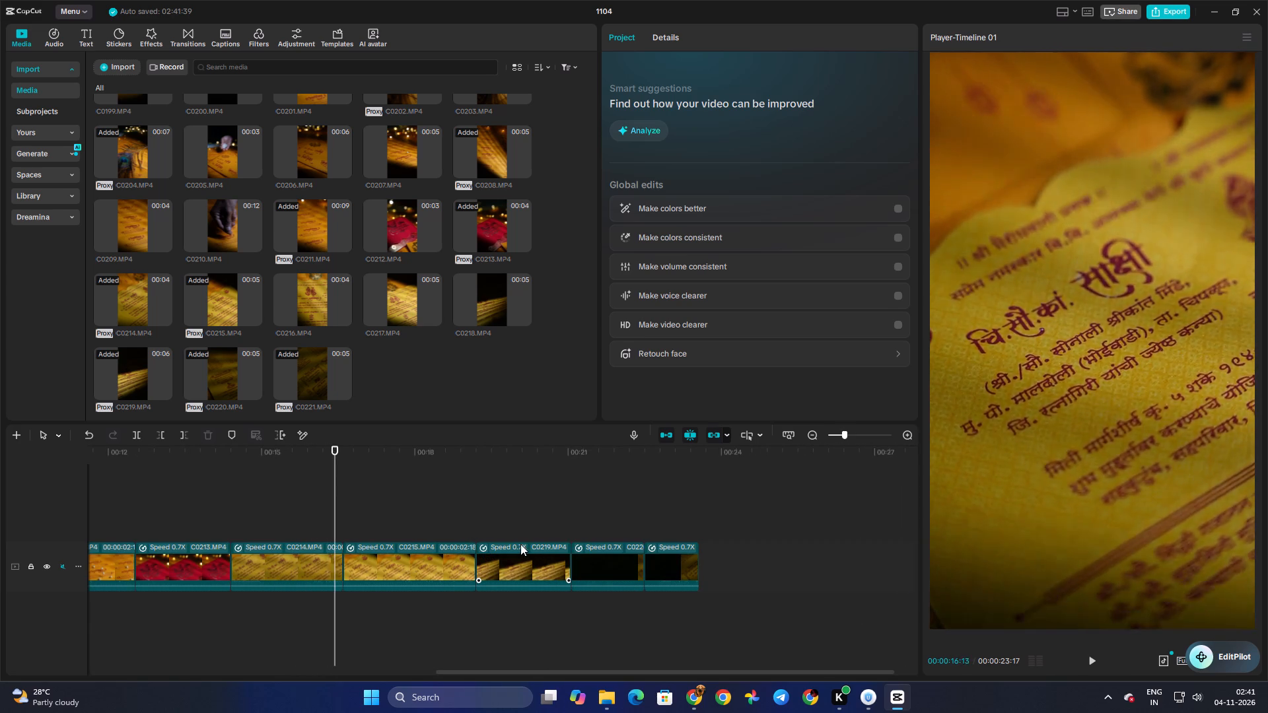
{"action": "key", "text": "space"}
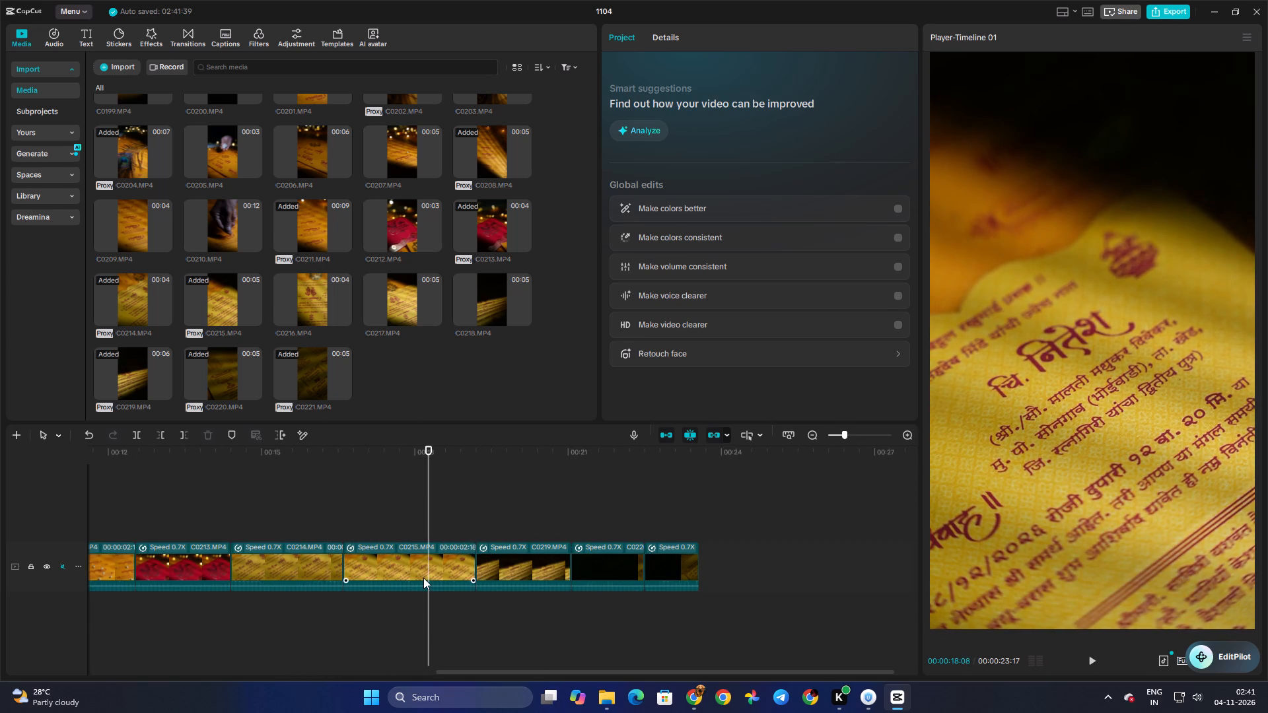
Trim about 0.7 s off the end of C0215.MP4 and about 0.35 s off the end of C0214.MP4.
{"action": "left_click", "coordinate": [423, 578]}
{"action": "left_click_drag", "start_coordinate": [479, 564], "coordinate": [439, 570]}
{"action": "left_click", "coordinate": [353, 565]}
{"action": "left_click", "coordinate": [302, 557]}
{"action": "left_click_drag", "start_coordinate": [345, 566], "coordinate": [326, 568]}
Return to the start of the edit and apply Stabilize at the Recommended level to all clips in the timeline.
{"action": "left_click", "coordinate": [272, 515]}
{"action": "left_click_drag", "start_coordinate": [272, 515], "coordinate": [17, 525]}
{"action": "left_click_drag", "start_coordinate": [144, 512], "coordinate": [861, 611]}
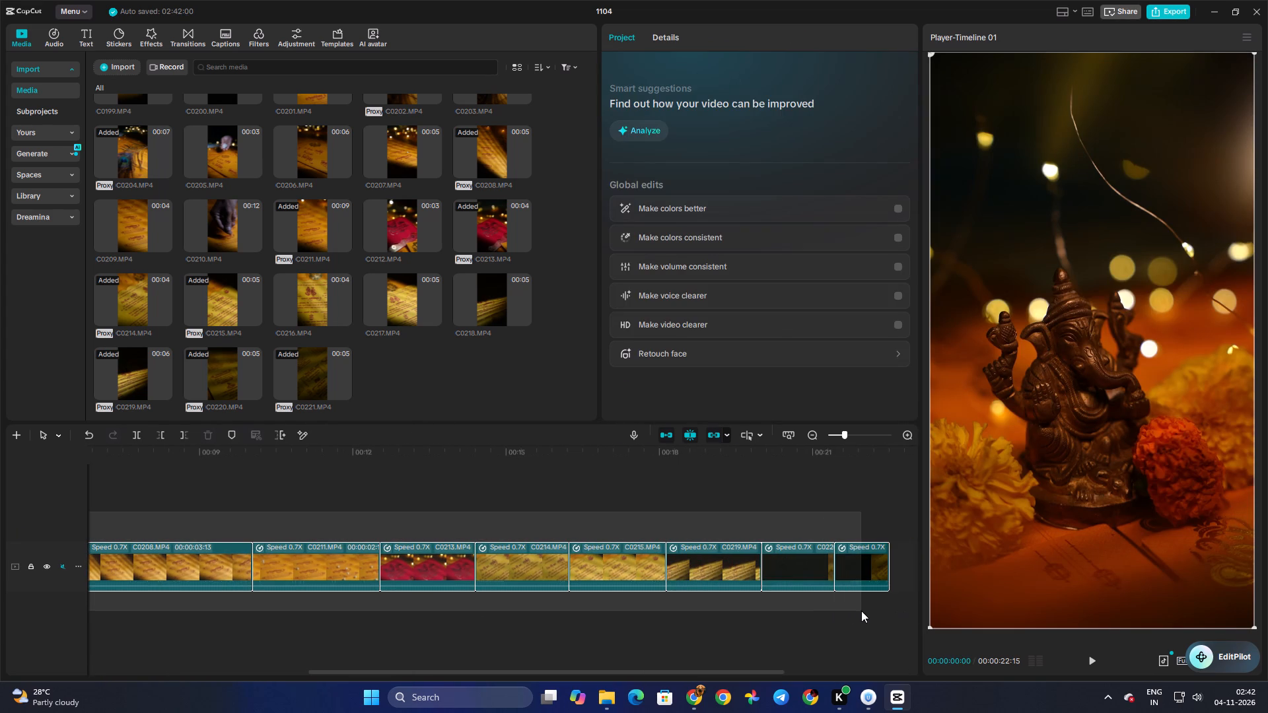
{"action": "left_click_drag", "start_coordinate": [861, 611], "coordinate": [862, 611]}
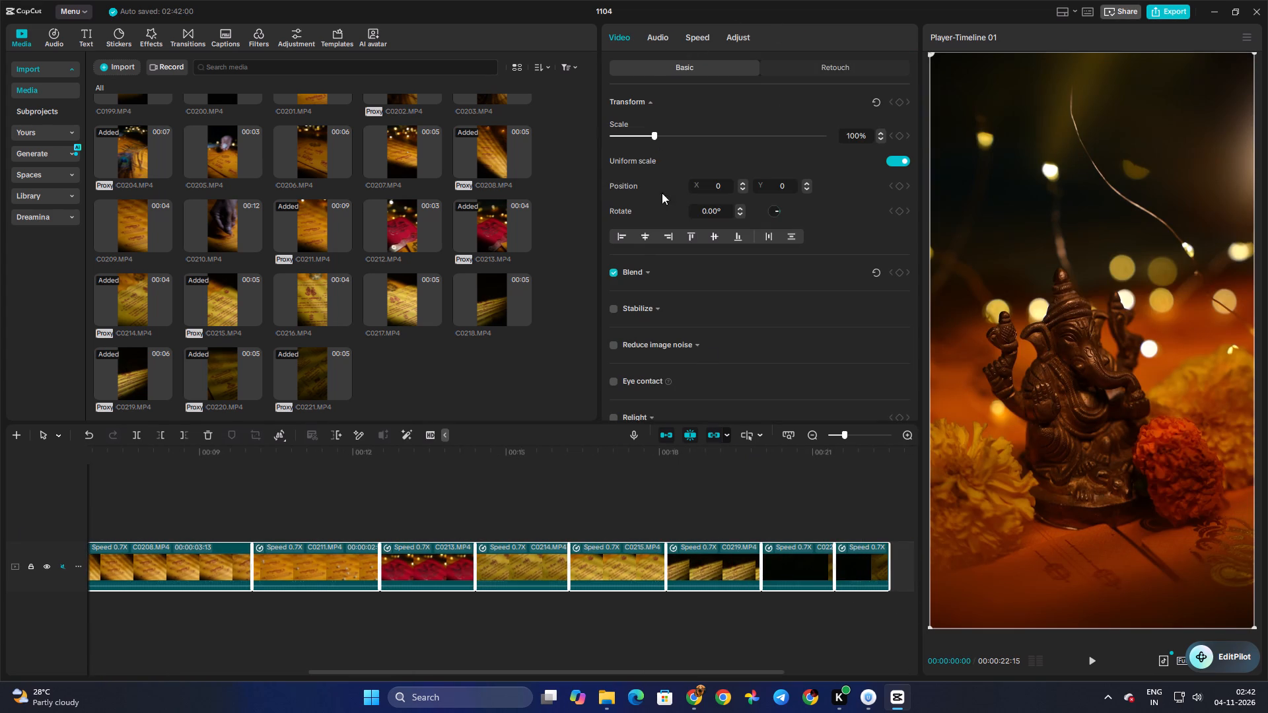
{"action": "left_click", "coordinate": [610, 309]}
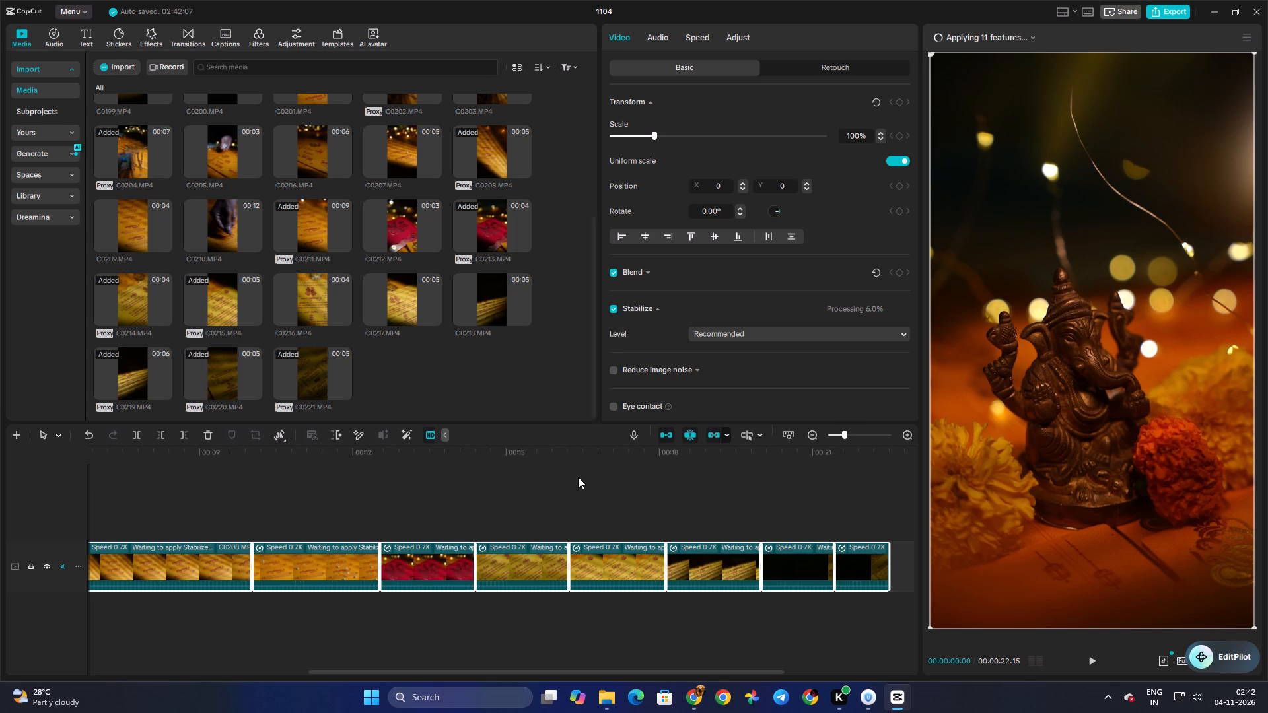
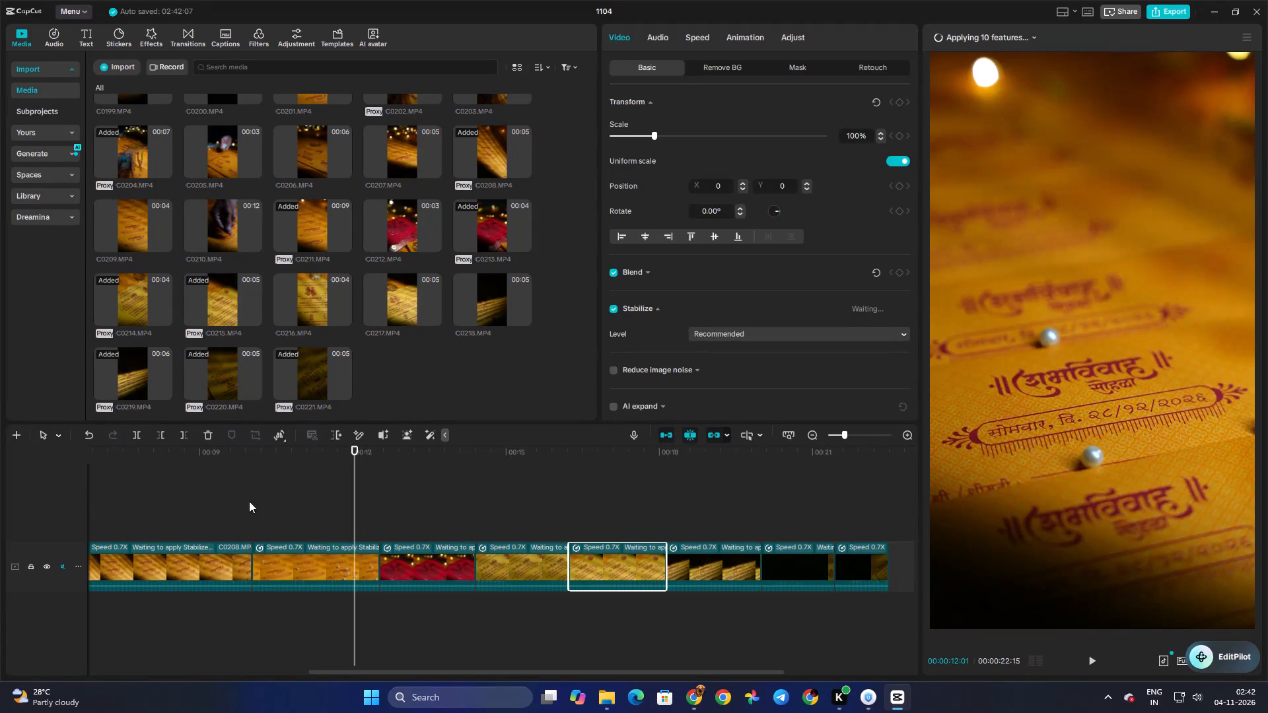
Return to the start of the timeline and preview C0216, C0215, C0210, C0206, C0207 and C0208 in the media library.
{"action": "left_click", "coordinate": [181, 487]}
{"action": "left_click_drag", "start_coordinate": [181, 487], "coordinate": [100, 487]}
{"action": "left_click", "coordinate": [435, 346]}
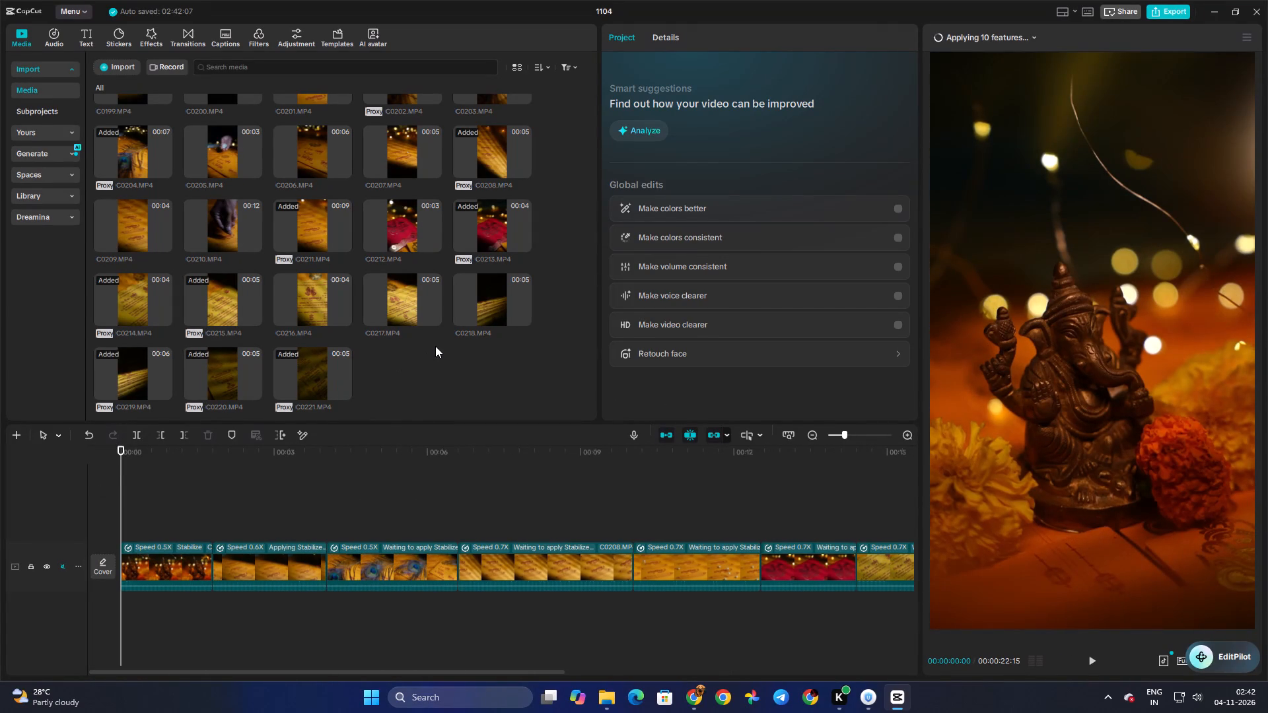
{"action": "left_click", "coordinate": [278, 293]}
{"action": "left_click", "coordinate": [200, 293]}
{"action": "left_click", "coordinate": [203, 247]}
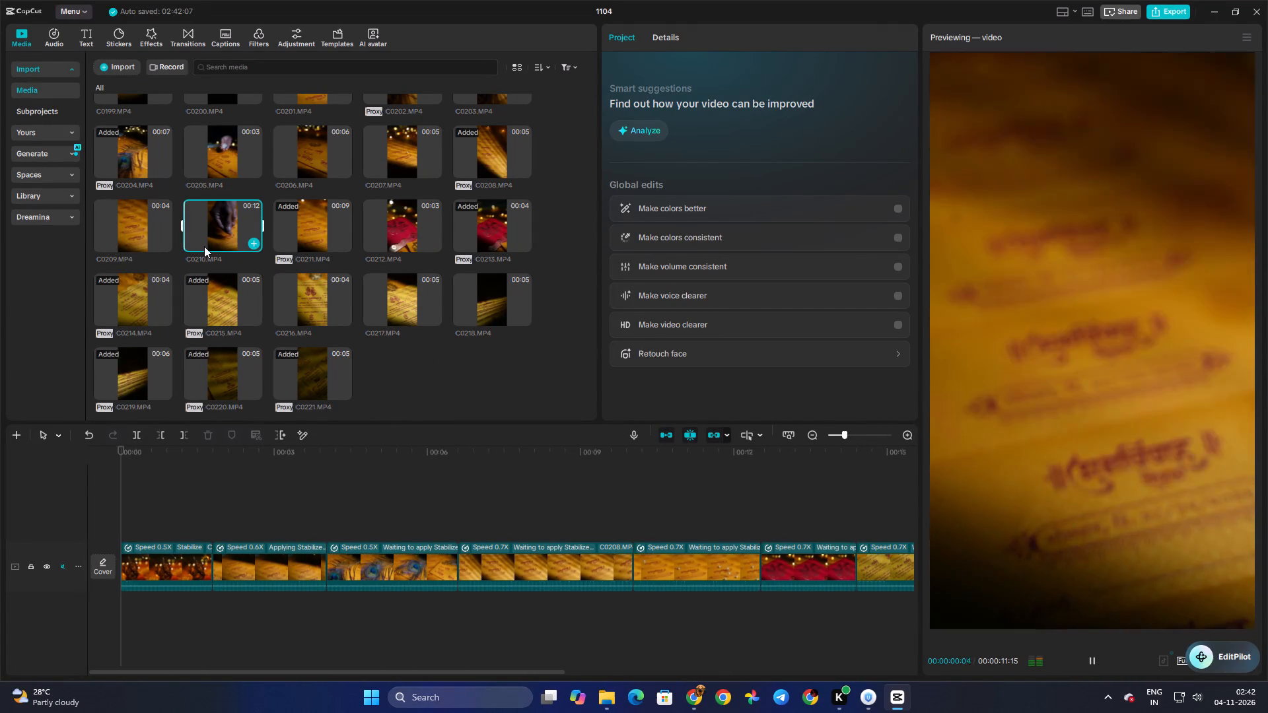
{"action": "scroll", "coordinate": [327, 233], "scroll_direction": "up", "scroll_amount": 1}
{"action": "left_click", "coordinate": [322, 223]}
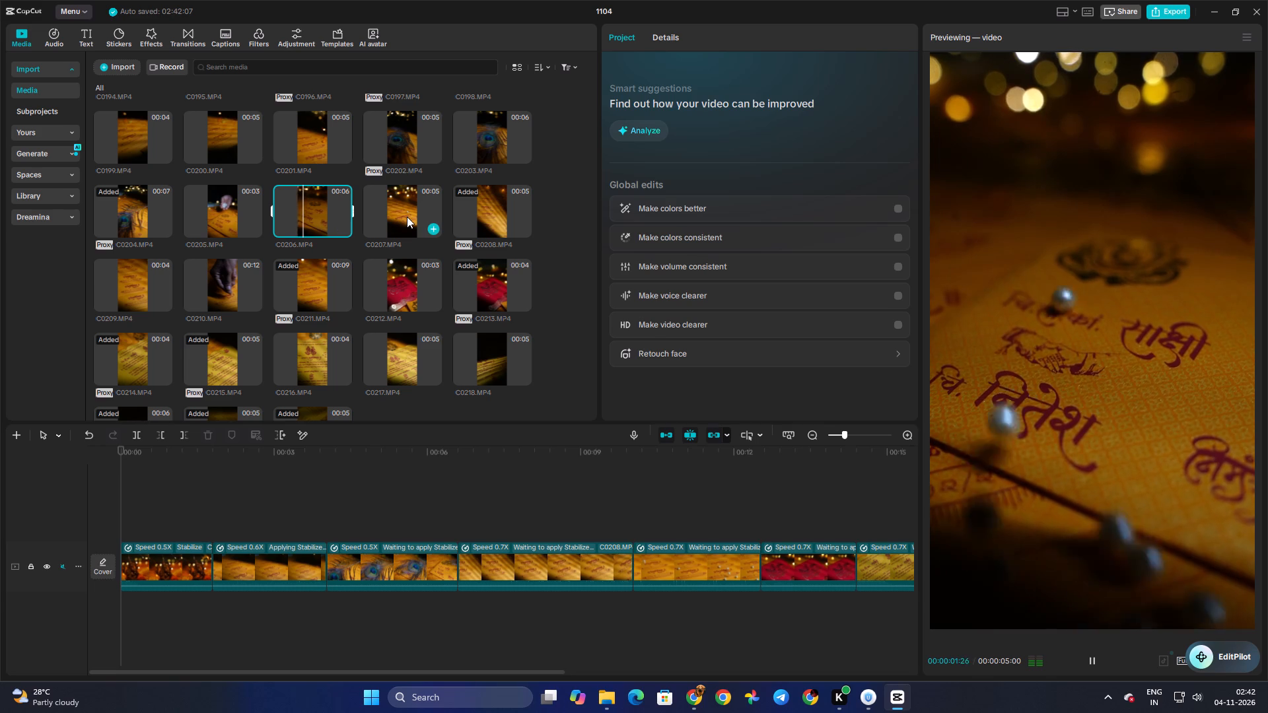
{"action": "left_click", "coordinate": [407, 217]}
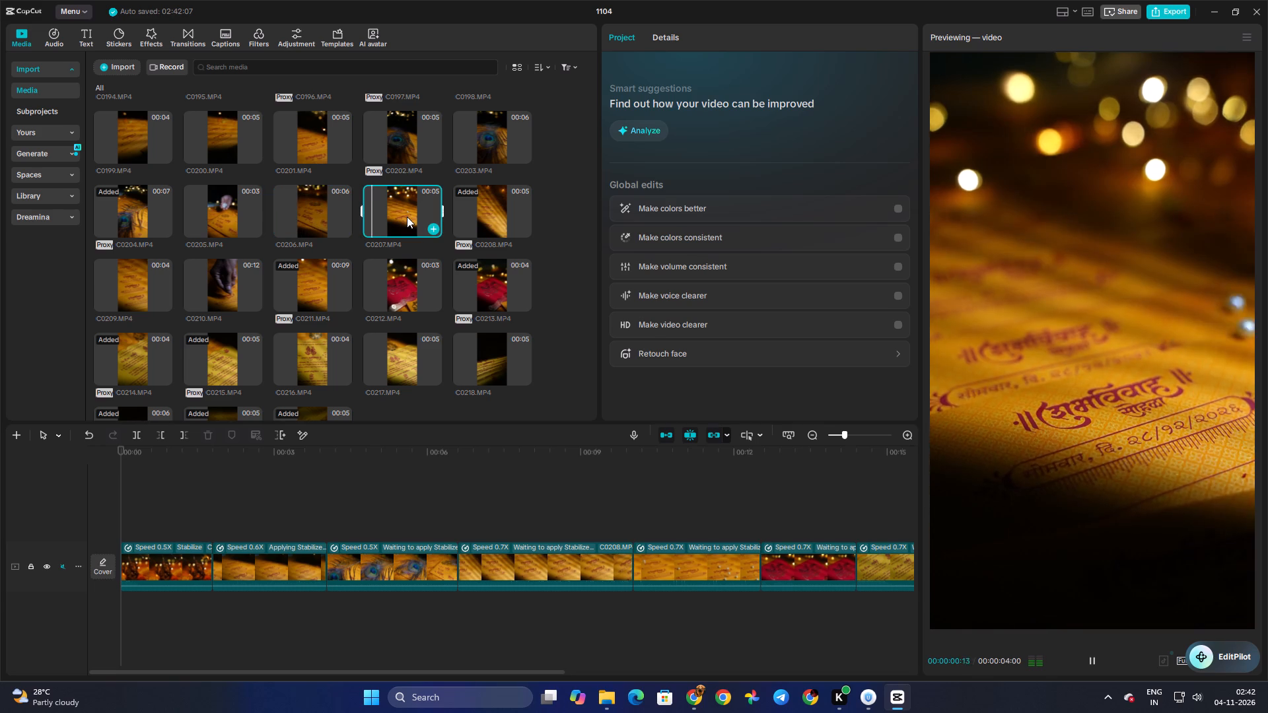
{"action": "left_click", "coordinate": [503, 214]}
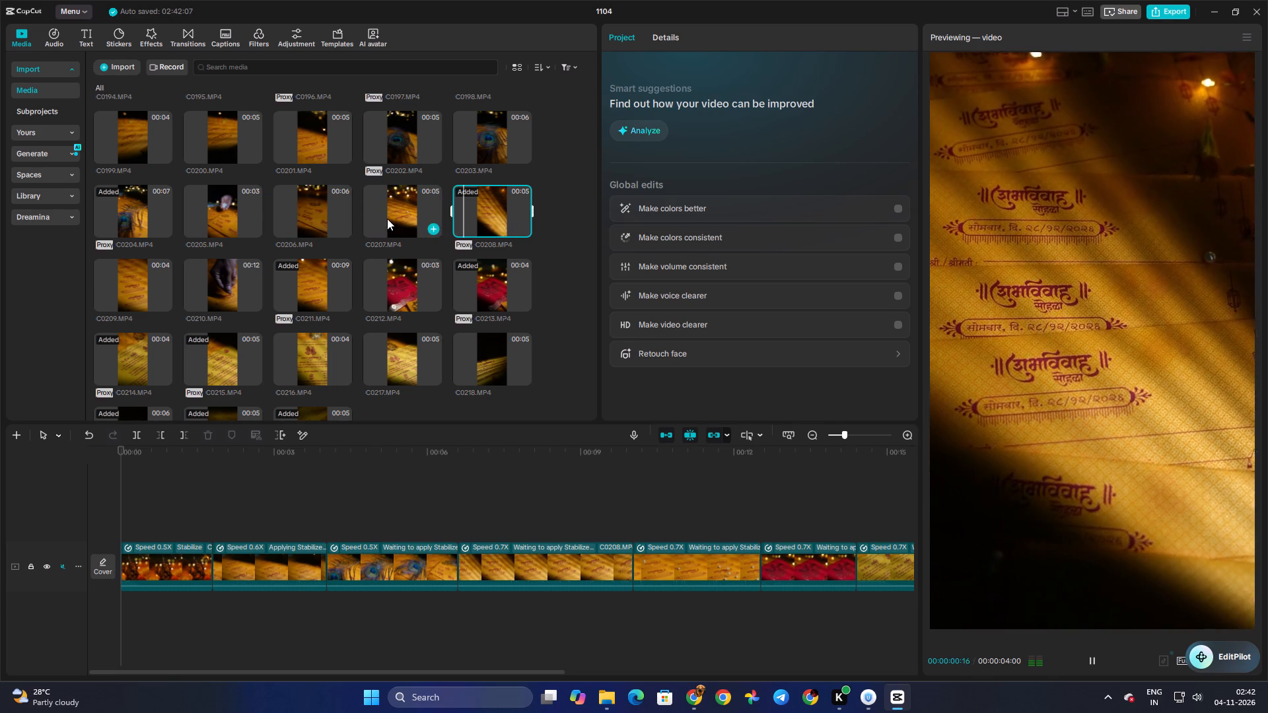
{"action": "left_click", "coordinate": [315, 207]}
{"action": "key", "text": "space"}
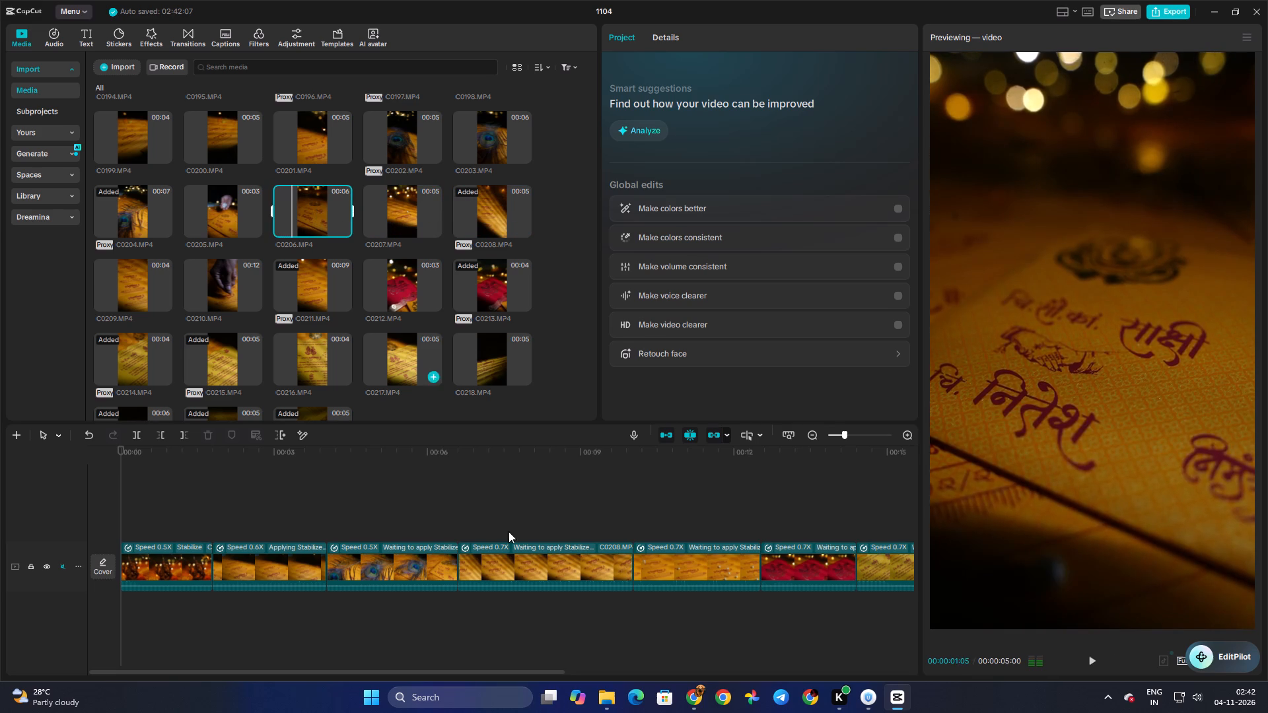
Skim the timeline between C0204 and C0211, and preview C0201, C0200, C0199 and C0206 in the media library.
{"action": "left_click", "coordinate": [425, 502]}
{"action": "left_click_drag", "start_coordinate": [425, 500], "coordinate": [604, 500]}
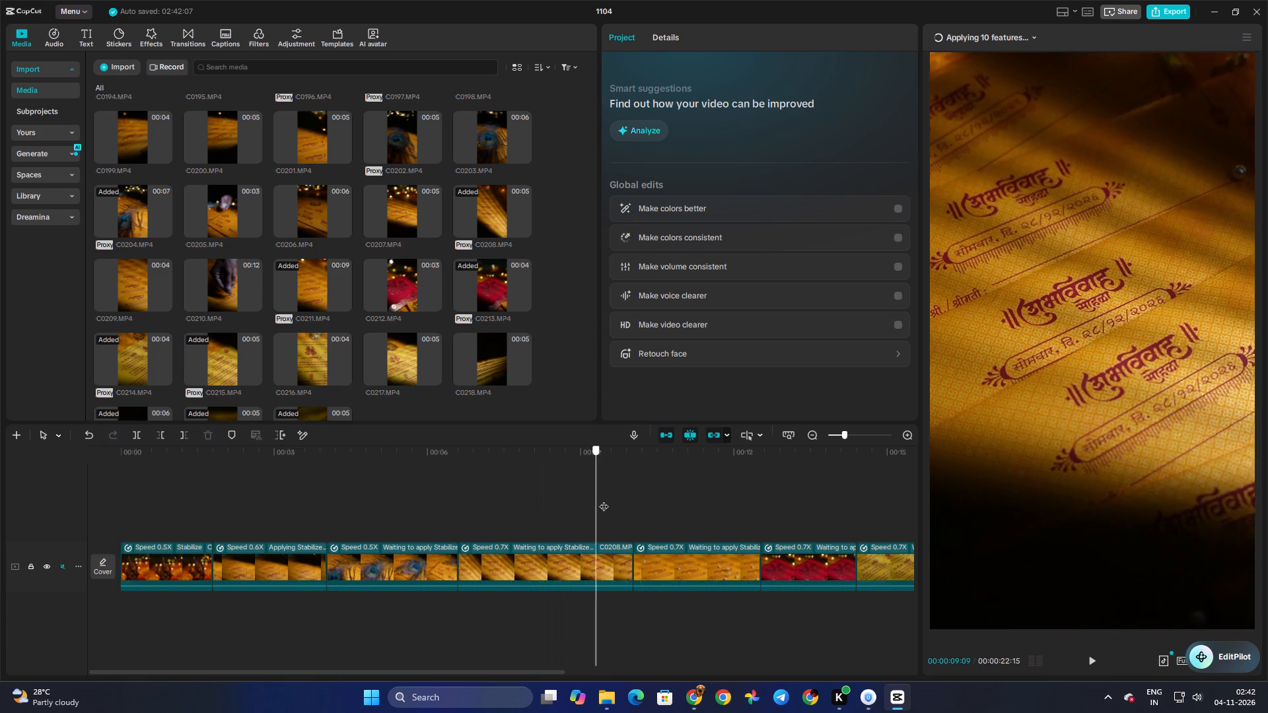
{"action": "left_click_drag", "start_coordinate": [604, 500], "coordinate": [686, 506]}
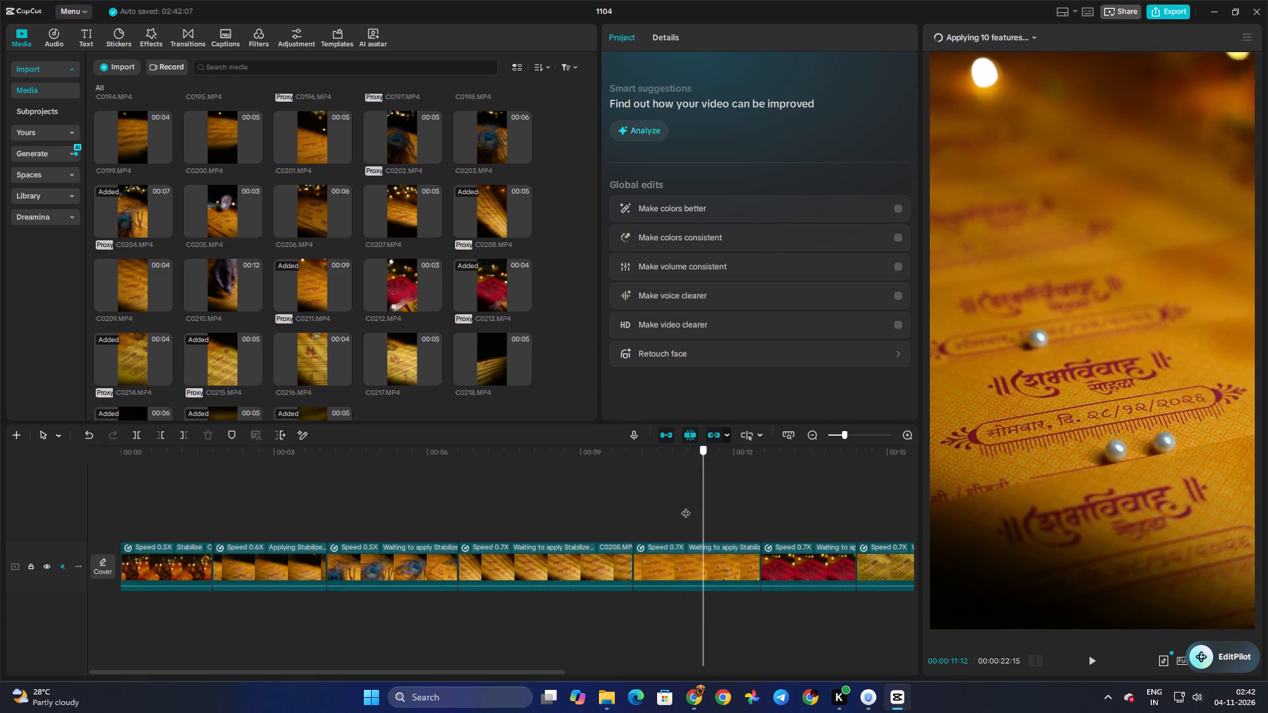
{"action": "left_click_drag", "start_coordinate": [686, 506], "coordinate": [354, 472]}
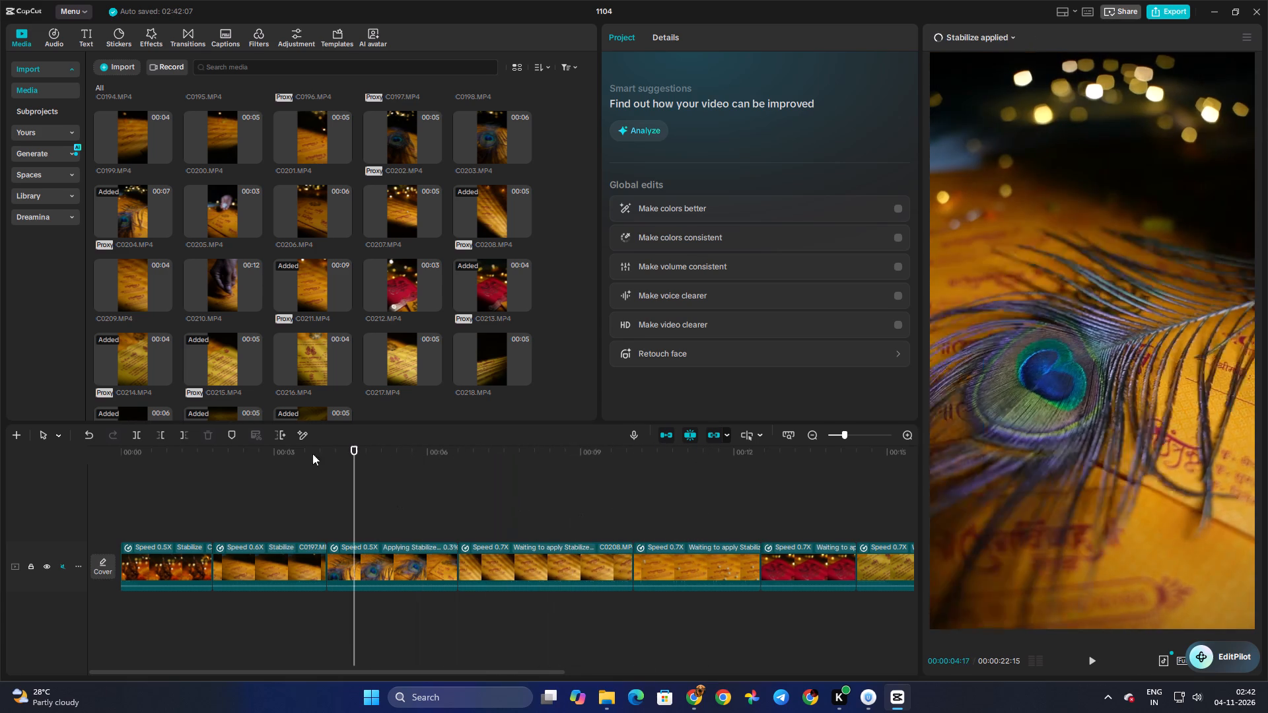
{"action": "scroll", "coordinate": [398, 242], "scroll_direction": "up", "scroll_amount": 1}
{"action": "left_click", "coordinate": [307, 209]}
{"action": "left_click", "coordinate": [209, 204]}
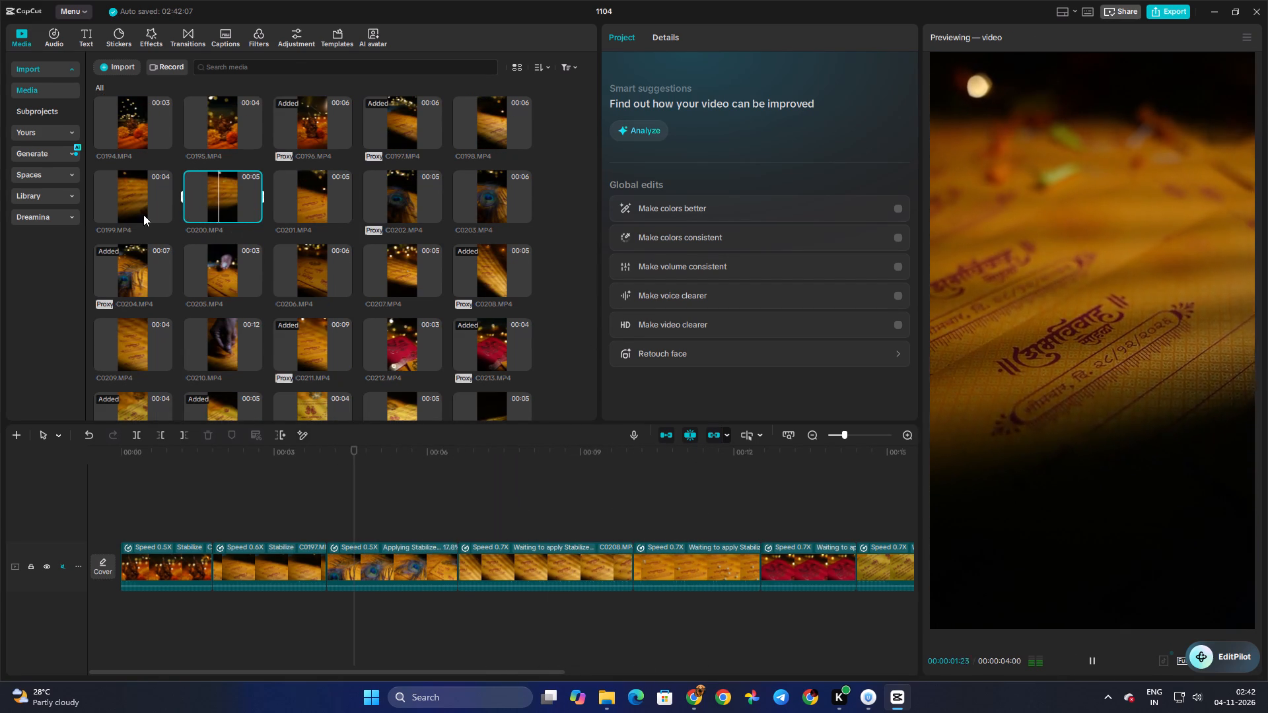
{"action": "left_click", "coordinate": [104, 203]}
{"action": "left_click", "coordinate": [307, 287]}
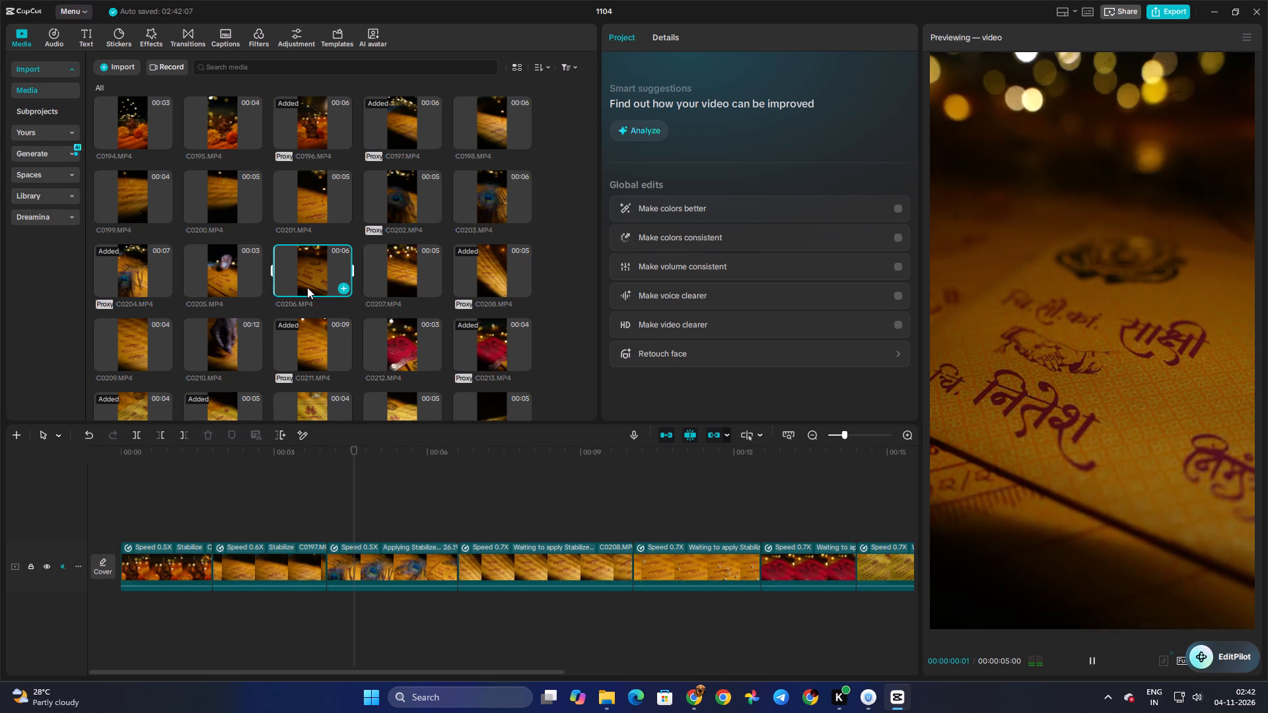
{"action": "key", "text": "space"}
Skim the timeline from C0204.MP4 through the yellow invitation card clips, checking clip order, and return to the start.
{"action": "left_click", "coordinate": [369, 522]}
{"action": "left_click_drag", "start_coordinate": [369, 522], "coordinate": [369, 522]}
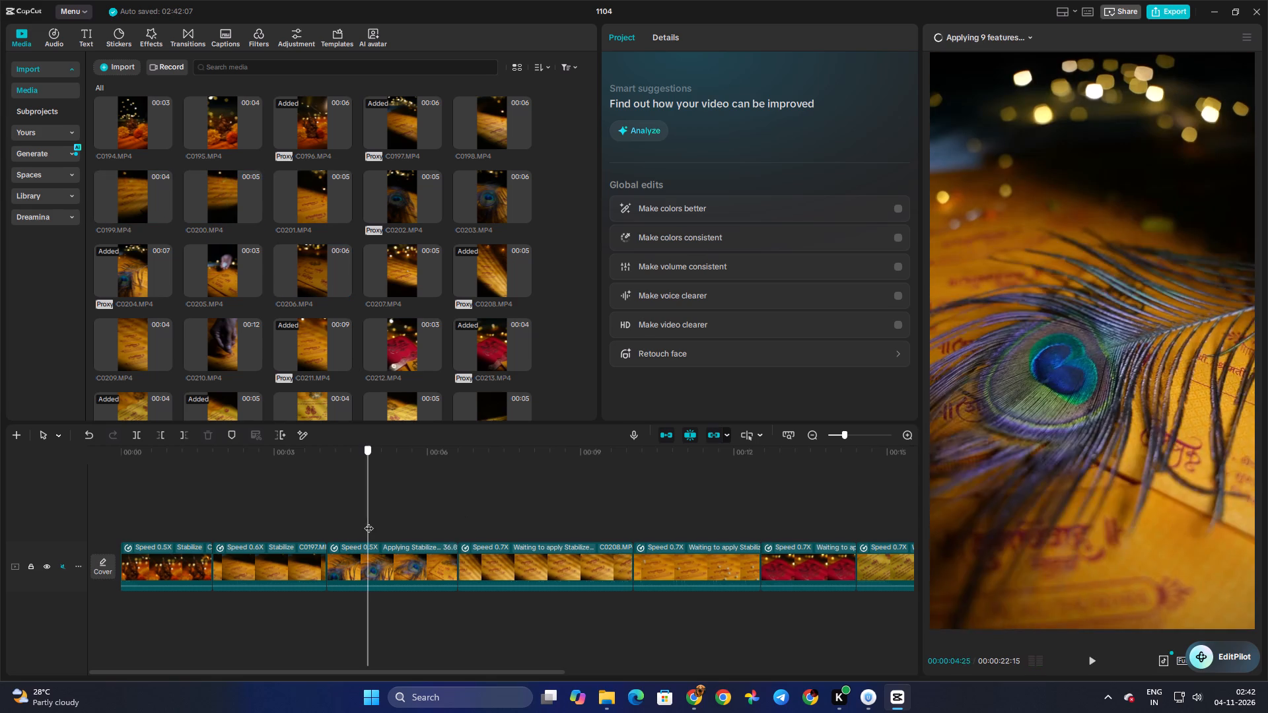
{"action": "left_click_drag", "start_coordinate": [369, 522], "coordinate": [466, 518]}
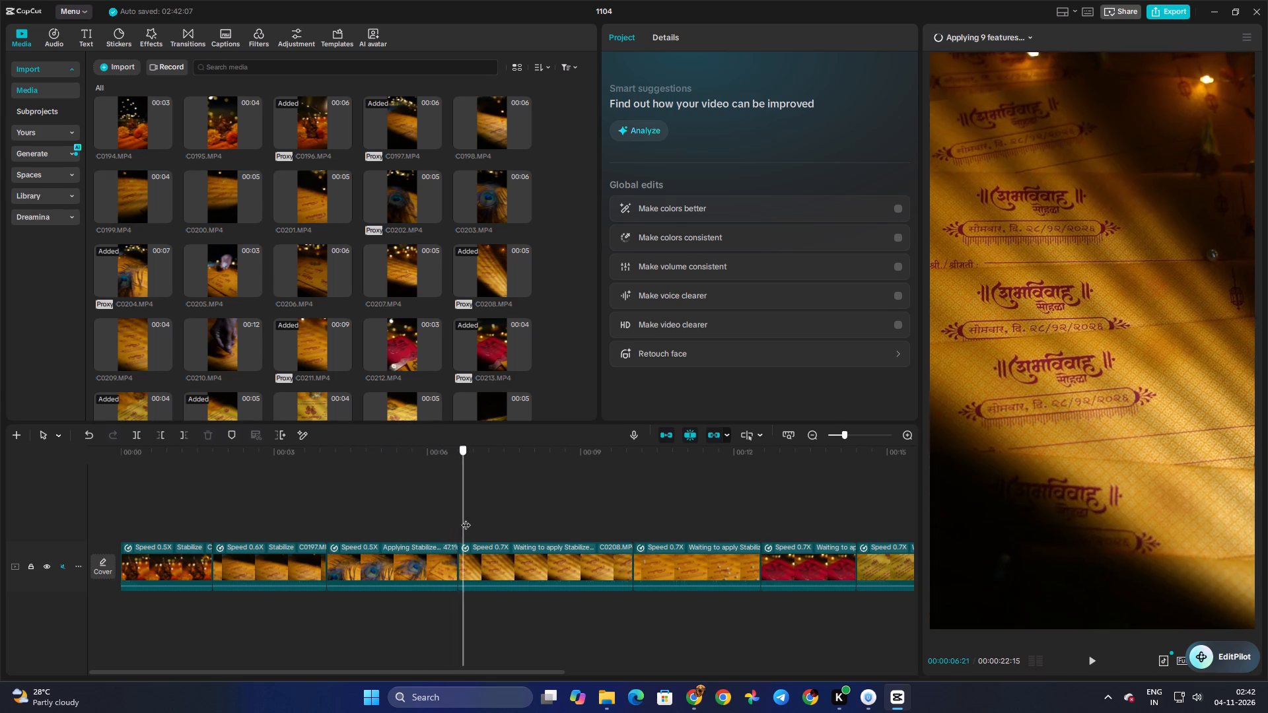
{"action": "left_click_drag", "start_coordinate": [466, 518], "coordinate": [650, 533]}
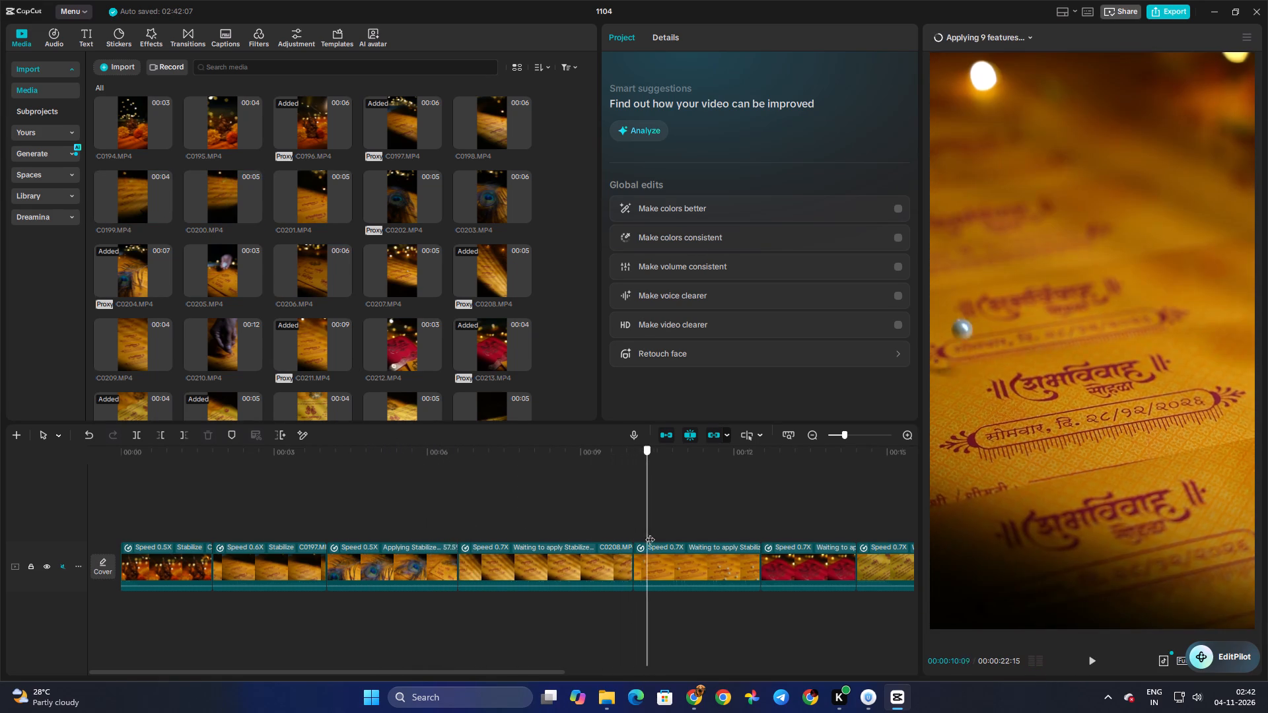
{"action": "left_click_drag", "start_coordinate": [650, 533], "coordinate": [802, 546]}
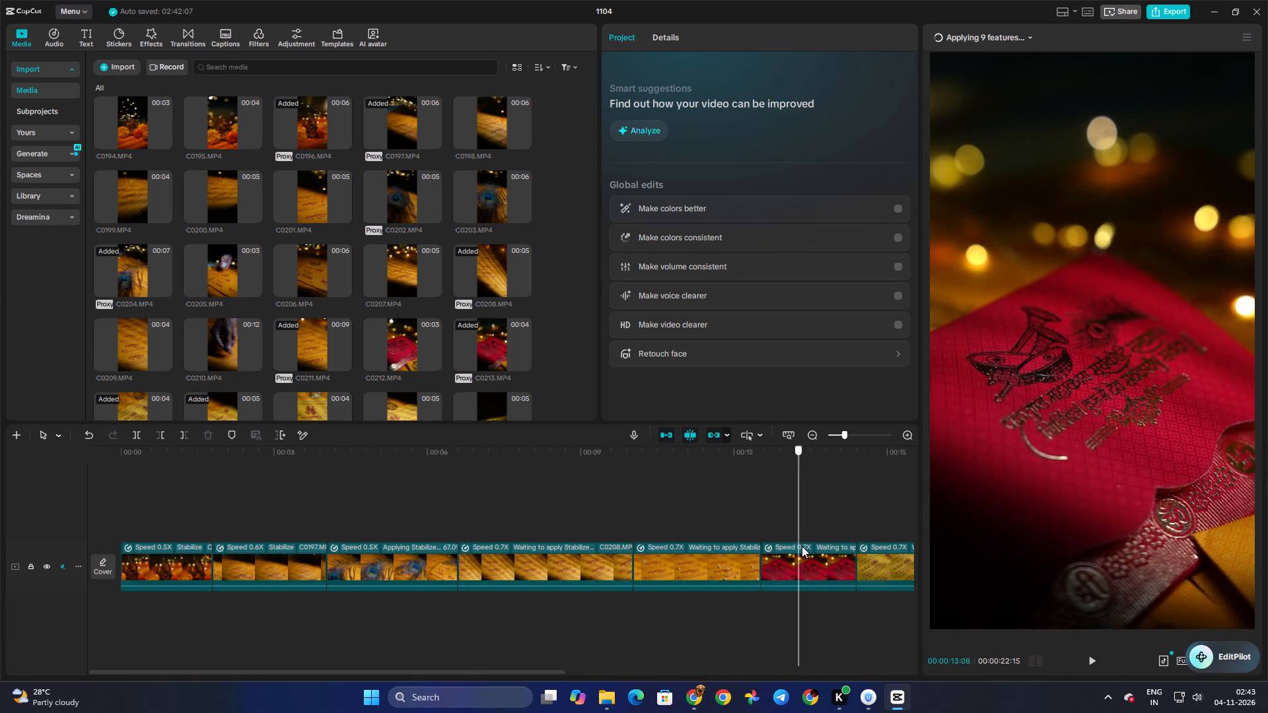
{"action": "left_click_drag", "start_coordinate": [802, 546], "coordinate": [332, 562]}
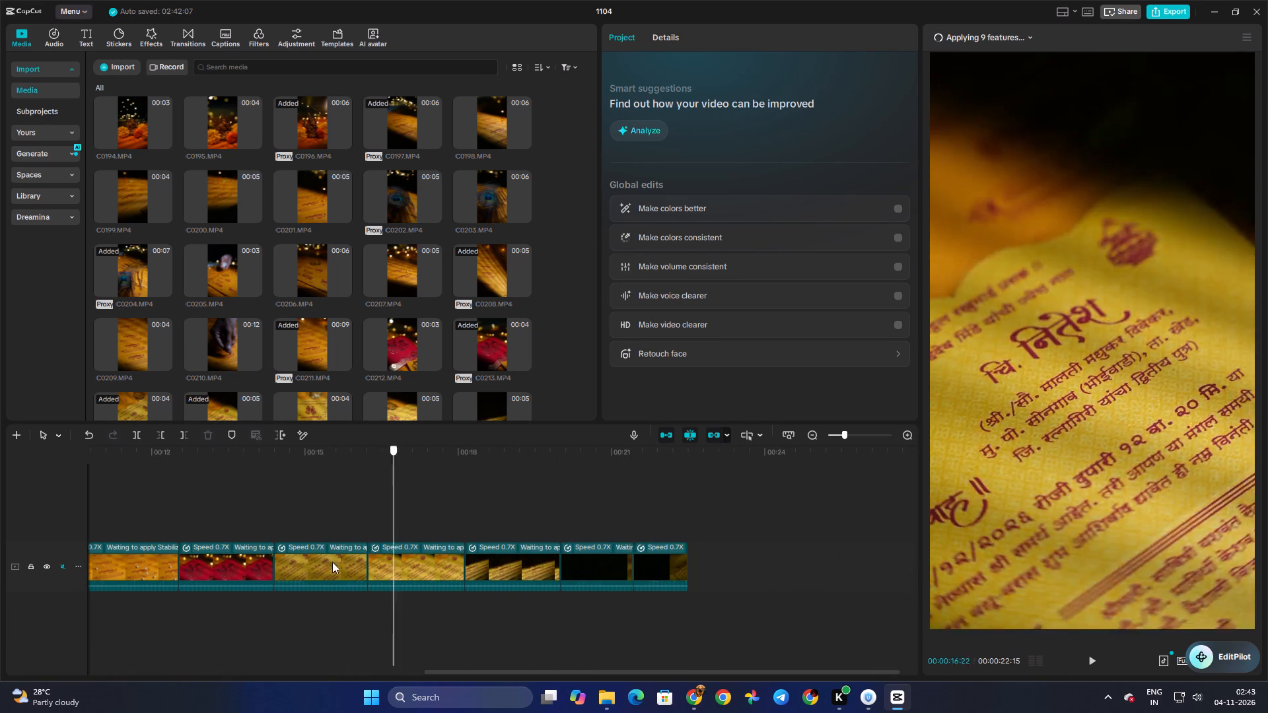
{"action": "left_click_drag", "start_coordinate": [332, 562], "coordinate": [0, 545]}
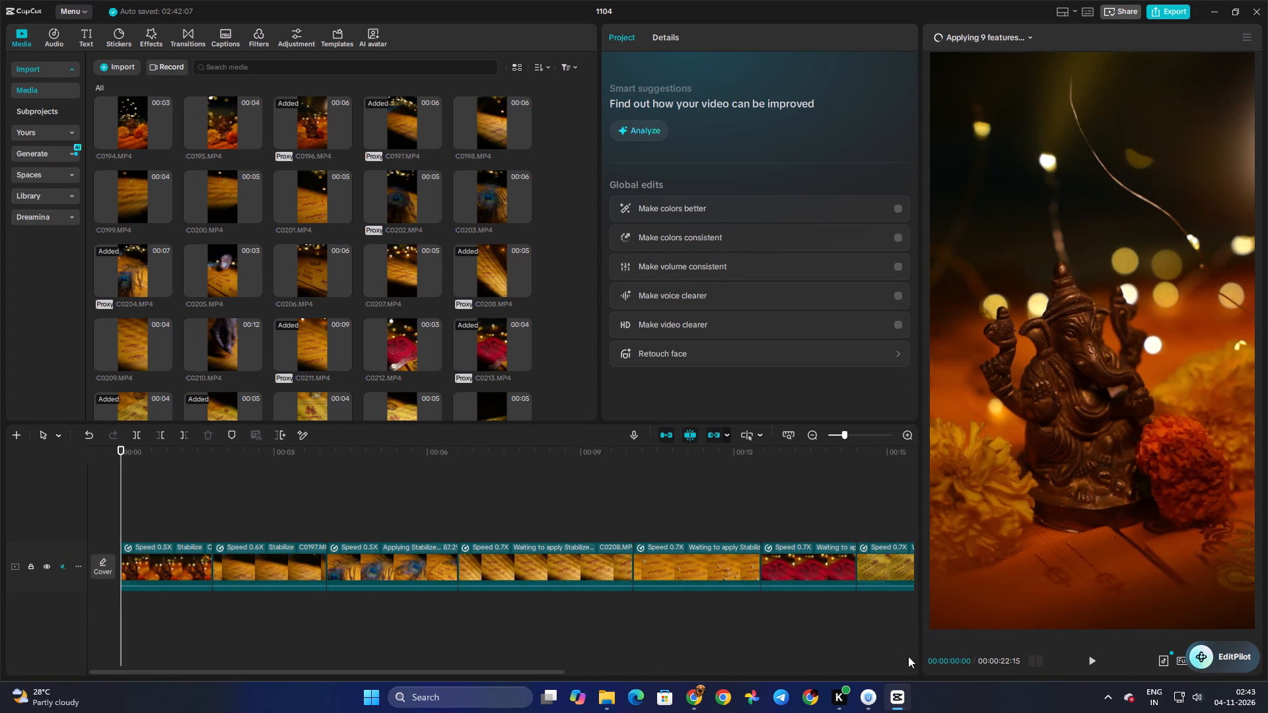
Disconnect Urban VPN, close it, and select the C0208.MP4 clip back in the CapCut timeline.
{"action": "left_click", "coordinate": [864, 694]}
{"action": "left_click", "coordinate": [546, 266]}
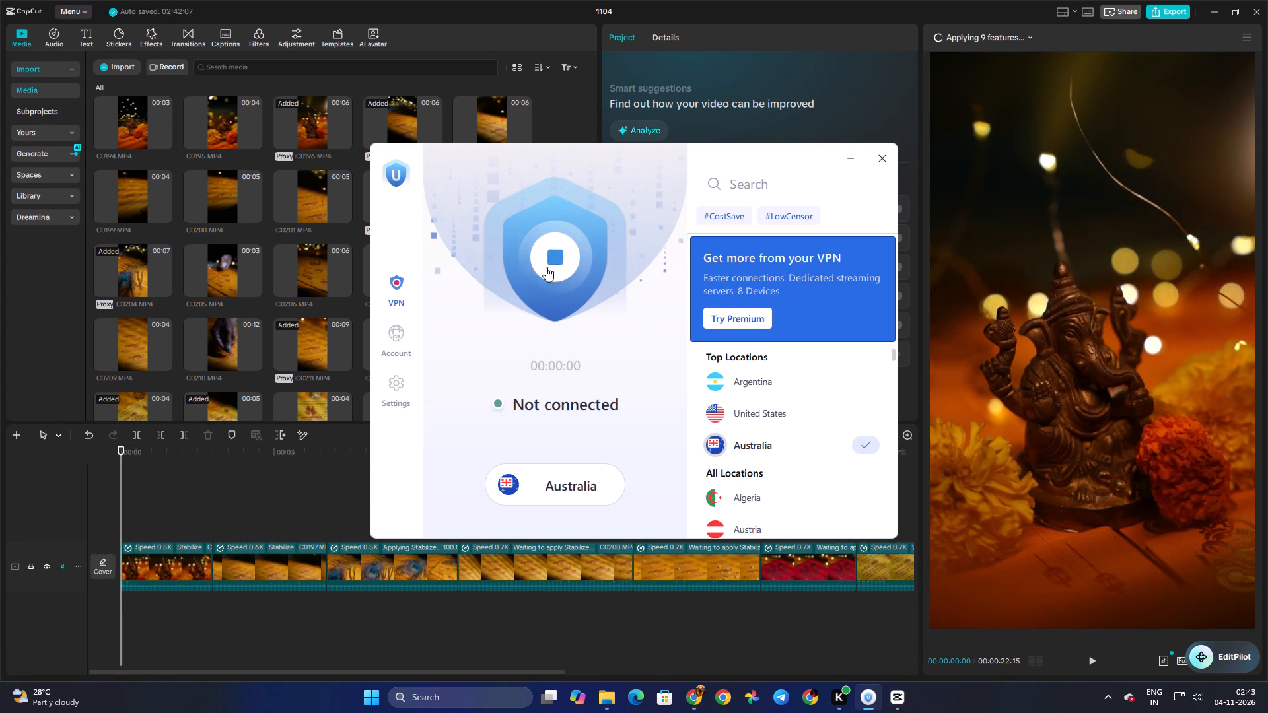
{"action": "left_click", "coordinate": [868, 158]}
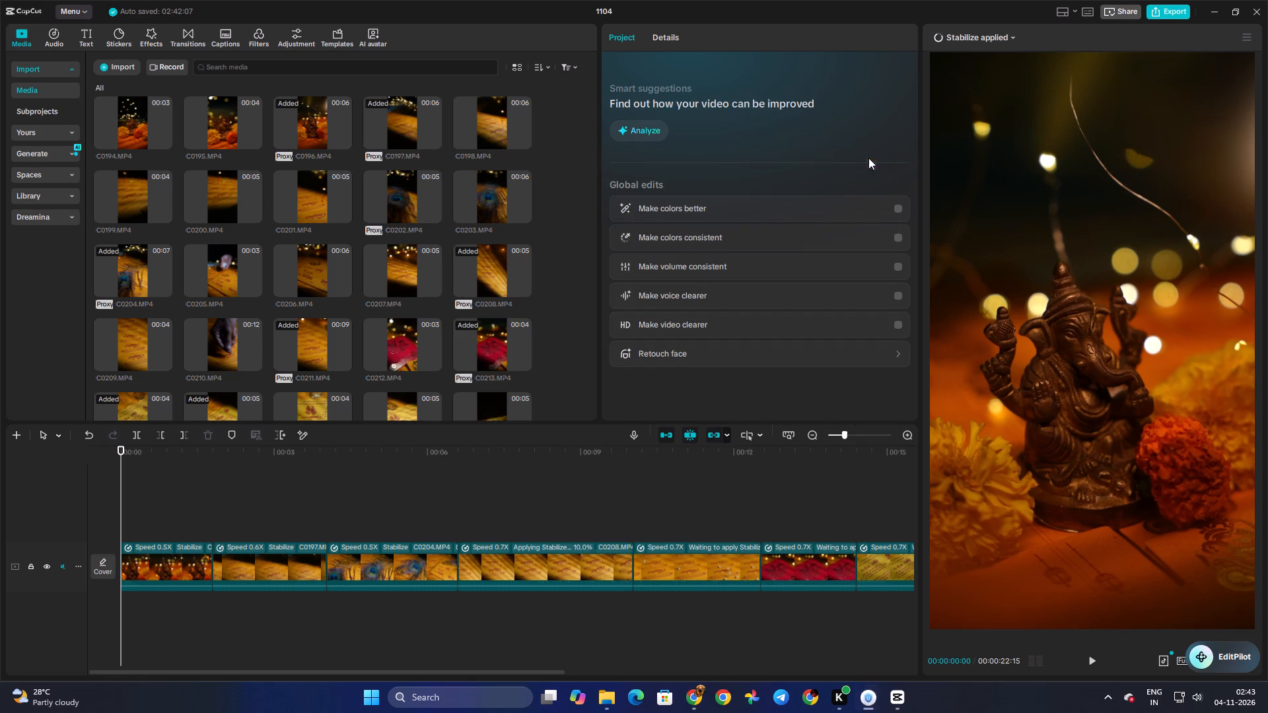
{"action": "left_click", "coordinate": [711, 566]}
{"action": "left_click", "coordinate": [576, 568]}
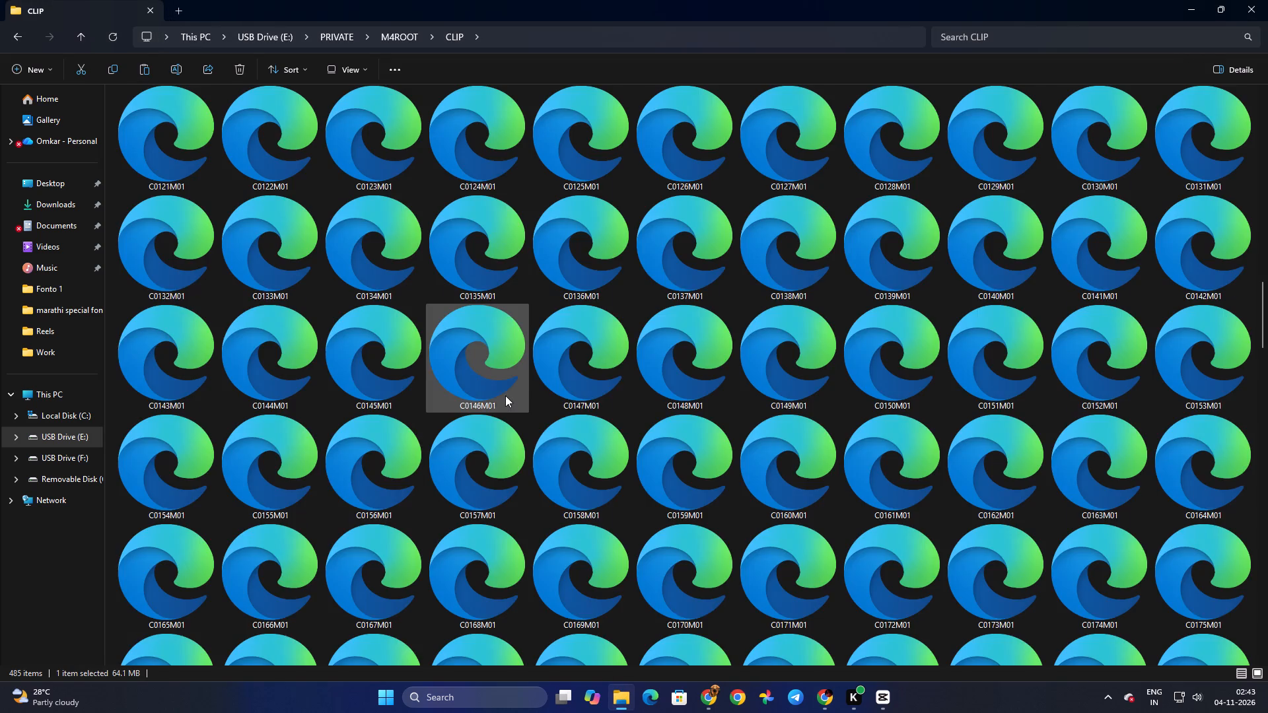
{"action": "left_click_drag", "start_coordinate": [528, 392], "coordinate": [534, 390]}
{"action": "left_click_drag", "start_coordinate": [473, 419], "coordinate": [479, 421]}
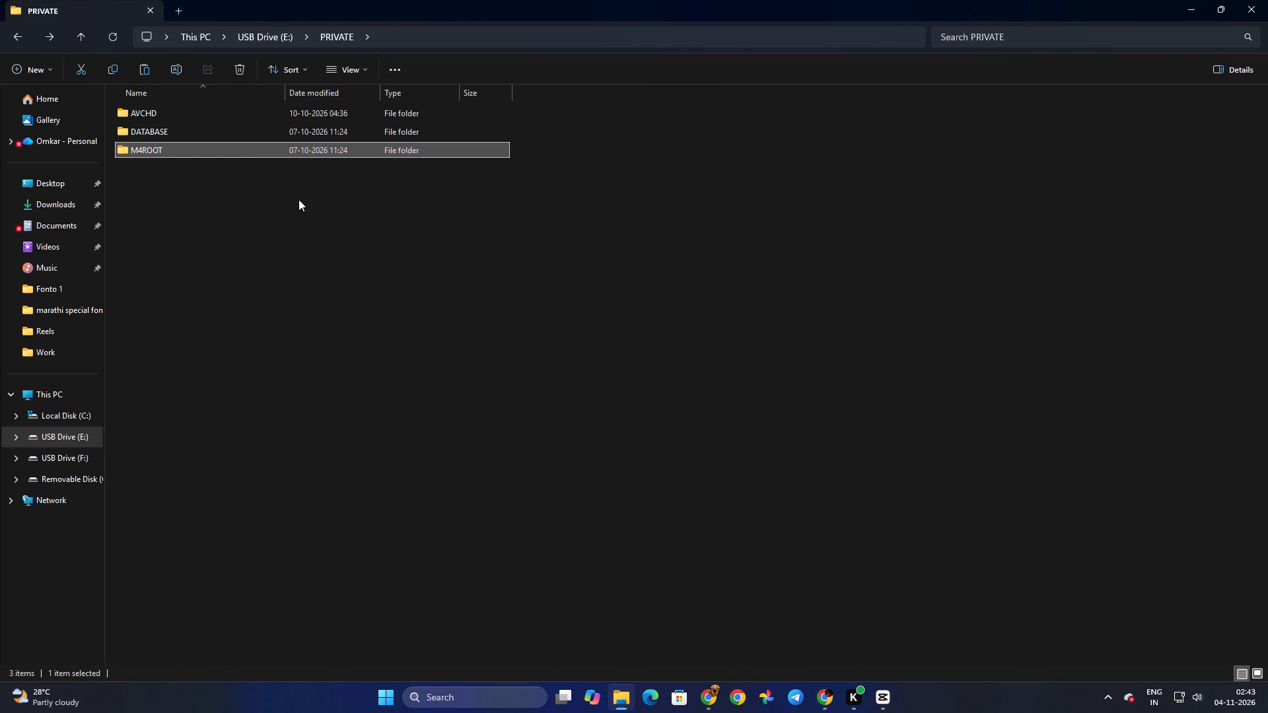
{"action": "left_click_drag", "start_coordinate": [350, 240], "coordinate": [371, 257]}
{"action": "double_click", "coordinate": [308, 151]}
{"action": "double_click", "coordinate": [202, 126]}
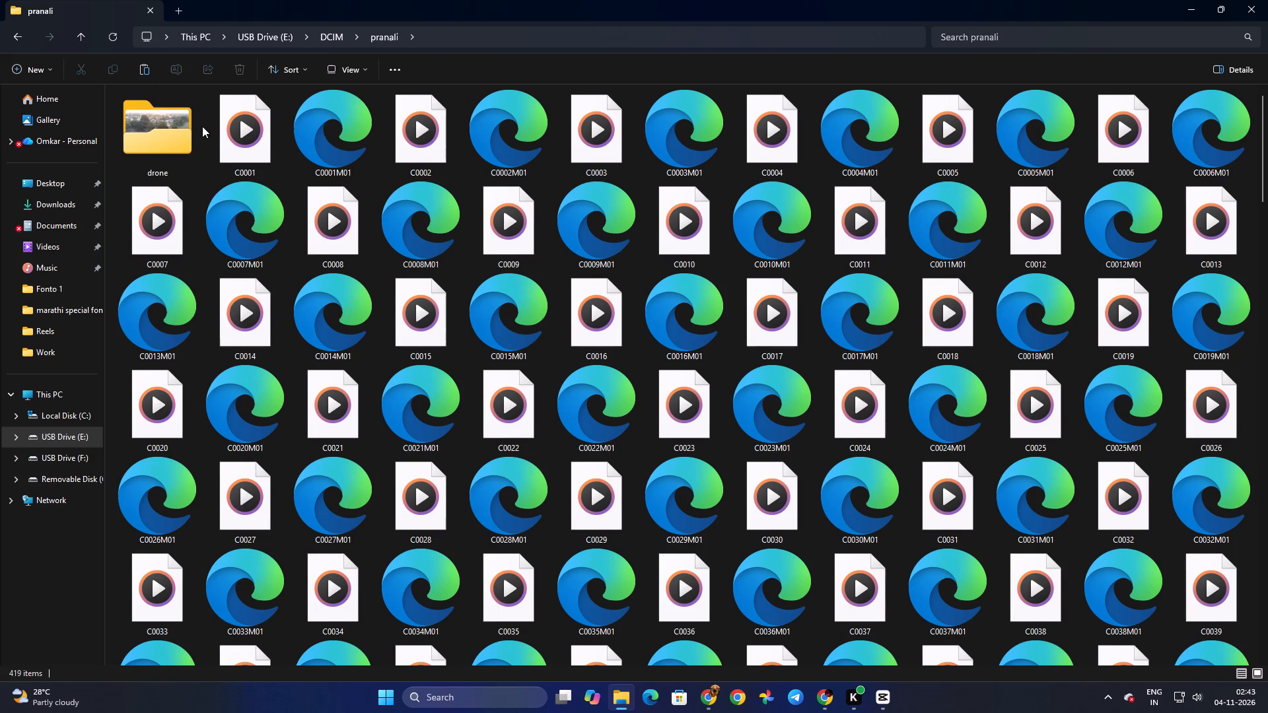
{"action": "scroll", "coordinate": [262, 187], "scroll_direction": "up", "scroll_amount": 1}
{"action": "scroll", "coordinate": [264, 193], "scroll_direction": "down", "scroll_amount": 11}
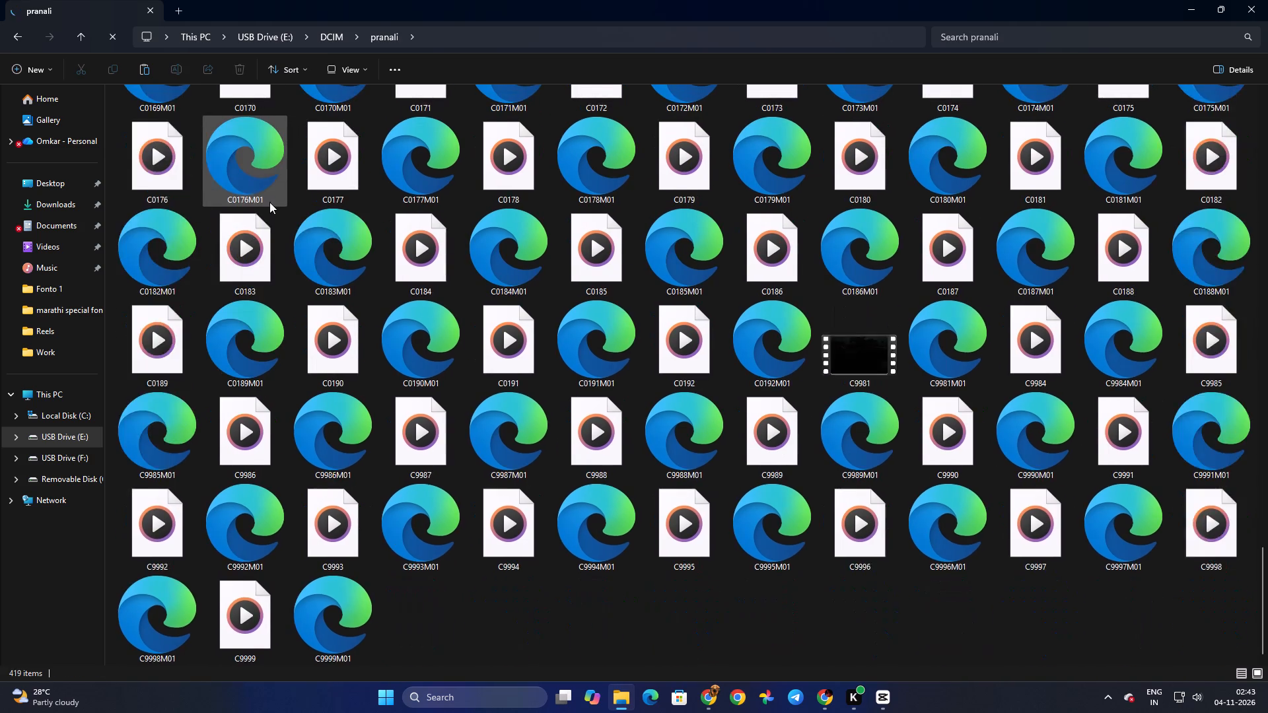
{"action": "scroll", "coordinate": [269, 202], "scroll_direction": "down", "scroll_amount": 2}
{"action": "scroll", "coordinate": [273, 205], "scroll_direction": "up", "scroll_amount": 1}
{"action": "scroll", "coordinate": [273, 205], "scroll_direction": "down", "scroll_amount": 2}
{"action": "scroll", "coordinate": [400, 283], "scroll_direction": "down", "scroll_amount": 4}
{"action": "left_click", "coordinate": [416, 295]}
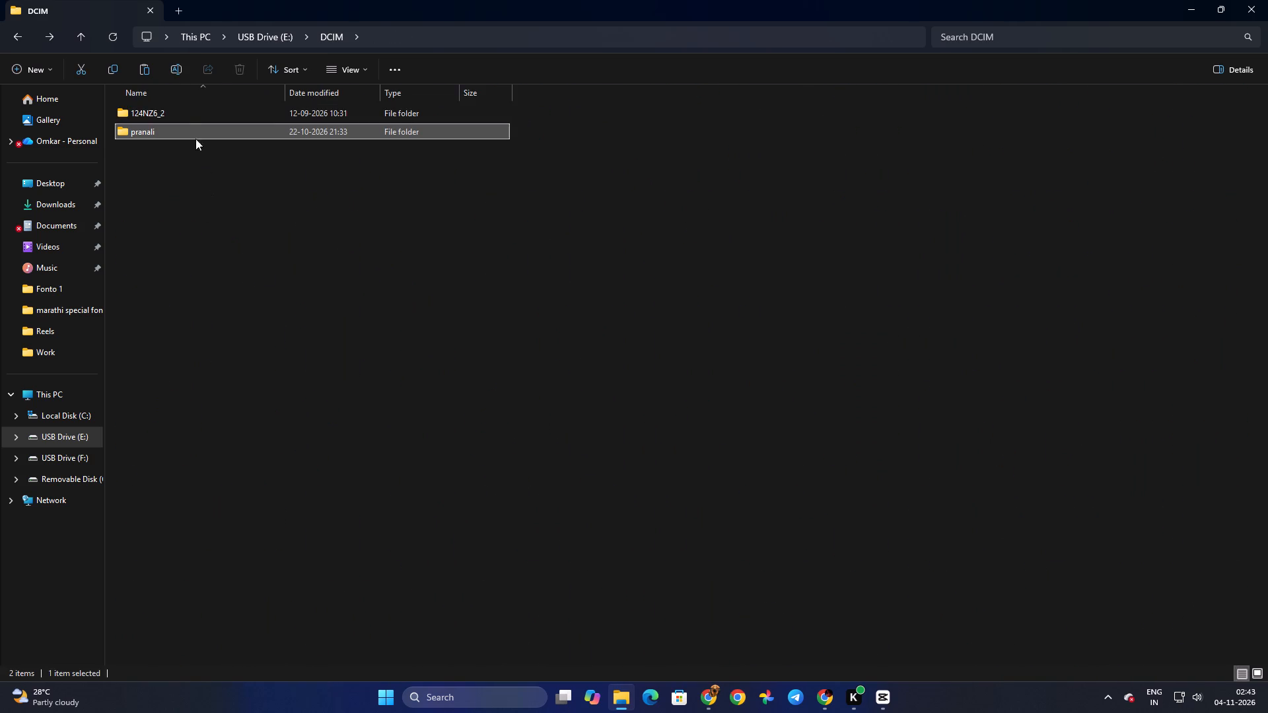
Open the 124NZ6_2 folder under DCIM and find the invitation card photos at its end, with enlarged thumbnails.
{"action": "left_click", "coordinate": [172, 103]}
{"action": "double_click", "coordinate": [174, 111]}
{"action": "scroll", "coordinate": [451, 298], "scroll_direction": "down", "scroll_amount": 11}
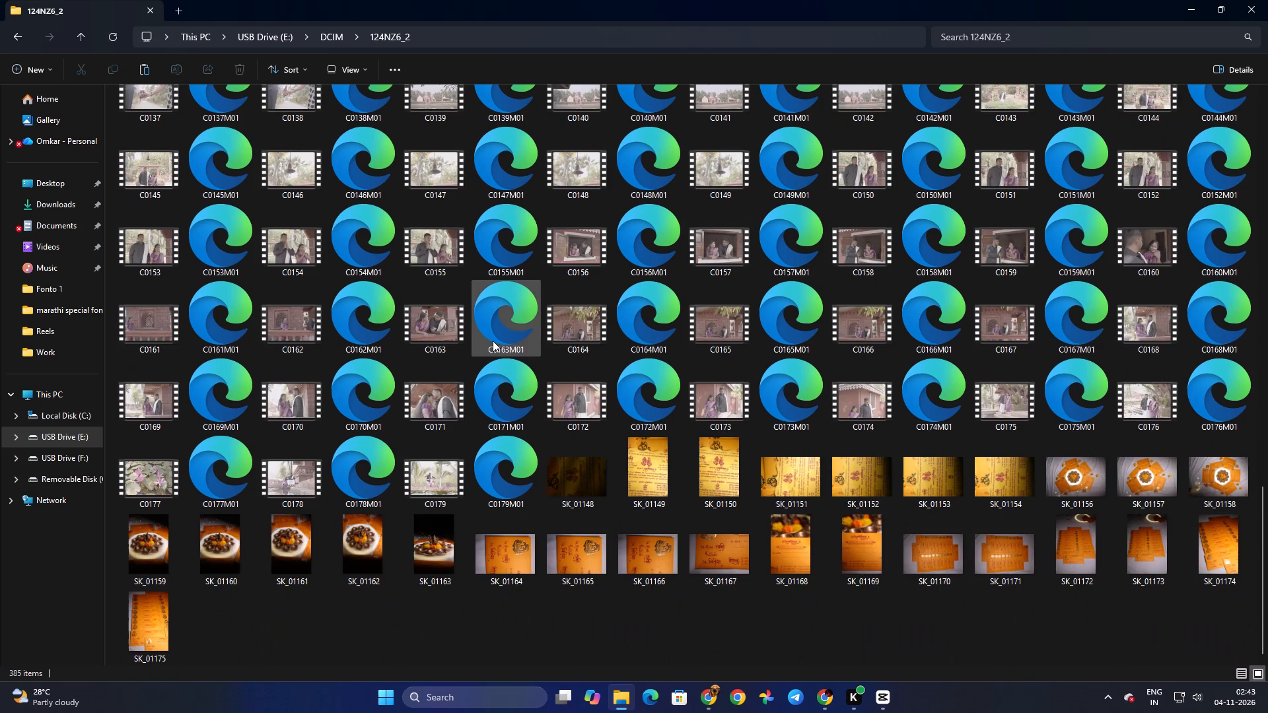
{"action": "scroll", "coordinate": [493, 341], "scroll_direction": "down", "scroll_amount": 3}
{"action": "left_click", "coordinate": [581, 476]}
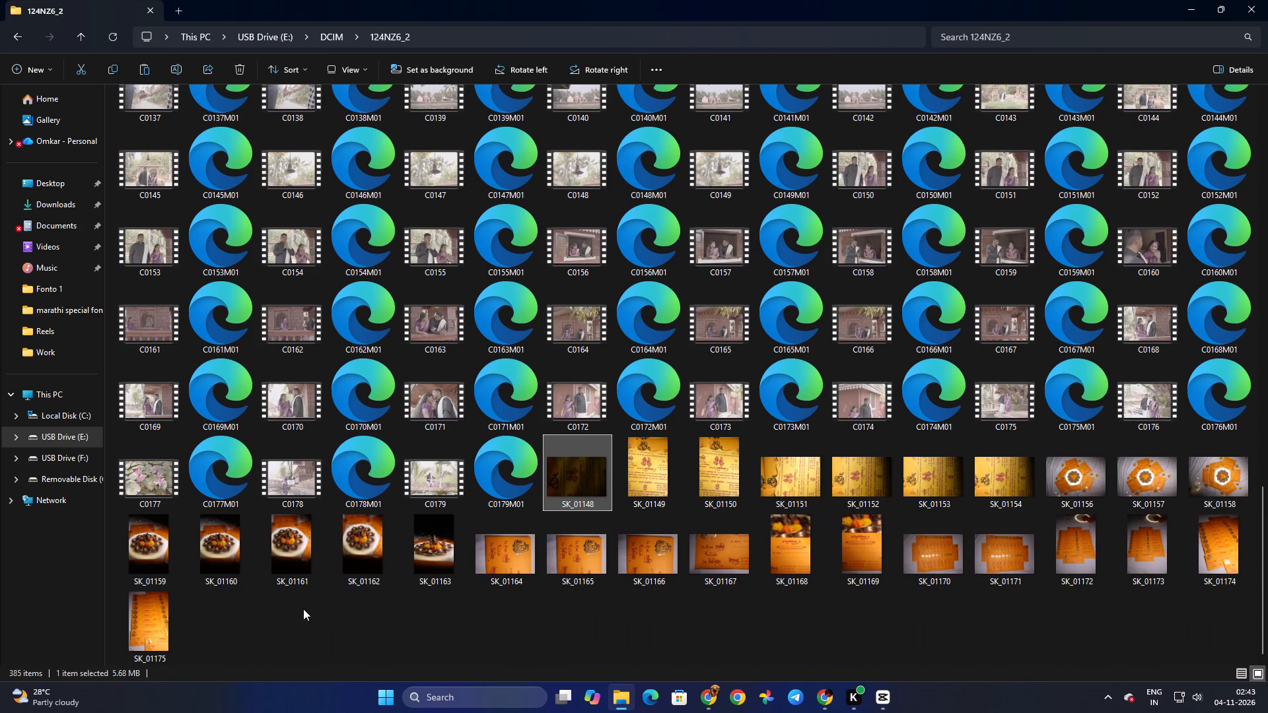
{"action": "scroll", "coordinate": [692, 521], "scroll_direction": "up", "scroll_amount": 7, "text": "ctrl"}
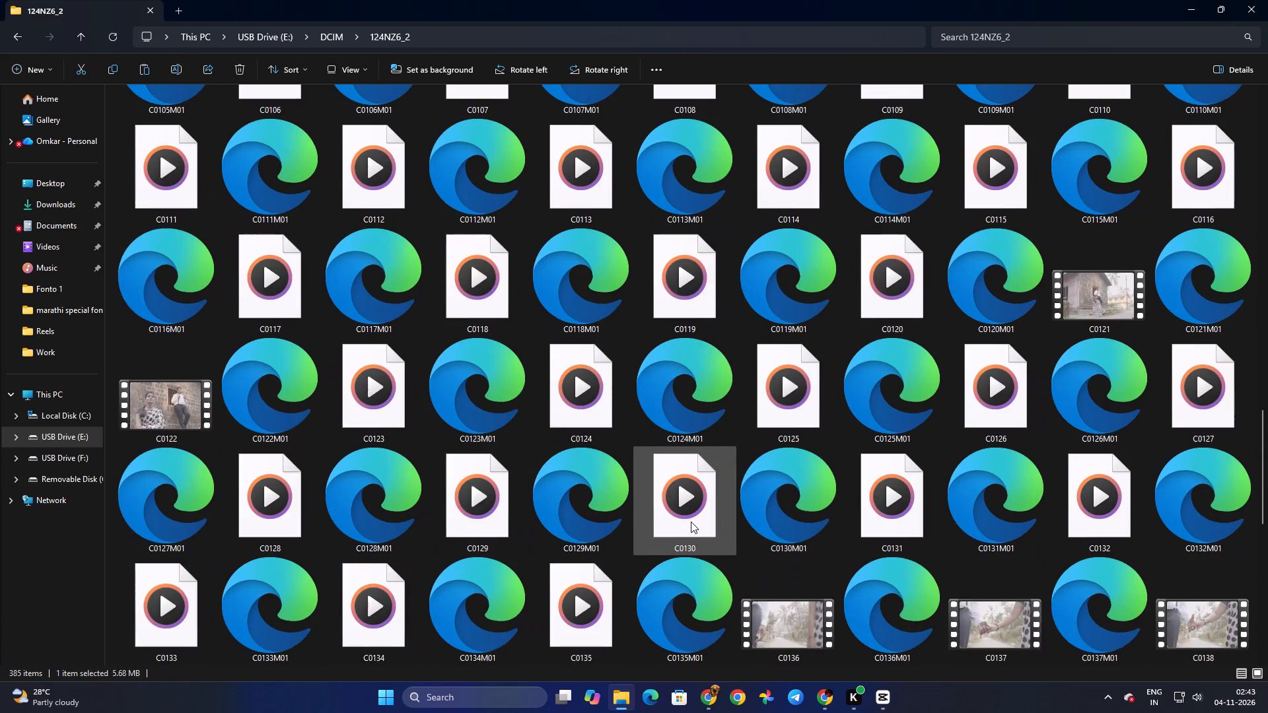
{"action": "scroll", "coordinate": [691, 522], "scroll_direction": "up", "scroll_amount": 3, "text": "ctrl"}
{"action": "scroll", "coordinate": [687, 520], "scroll_direction": "down", "scroll_amount": 16}
{"action": "scroll", "coordinate": [666, 494], "scroll_direction": "up", "scroll_amount": 1}
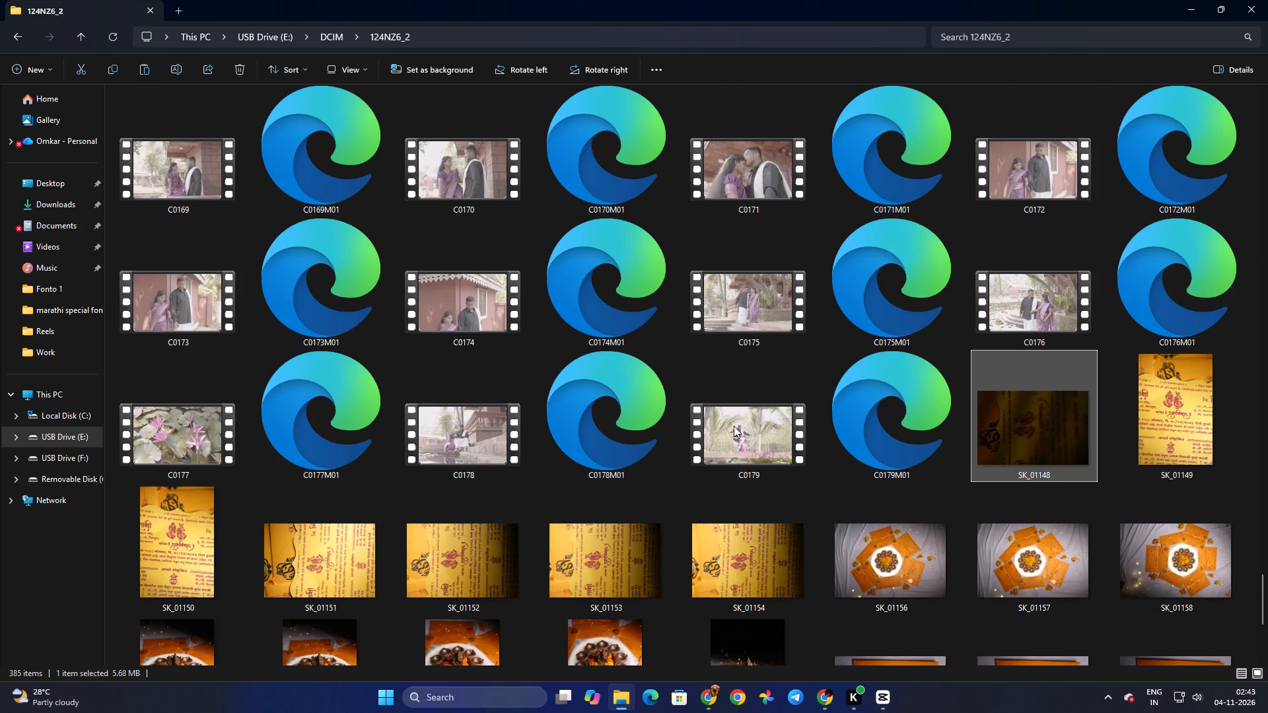
View the invitation card photos SK_01149.JPG and SK_01154.JPG at full size, closing each one.
{"action": "double_click", "coordinate": [1181, 431]}
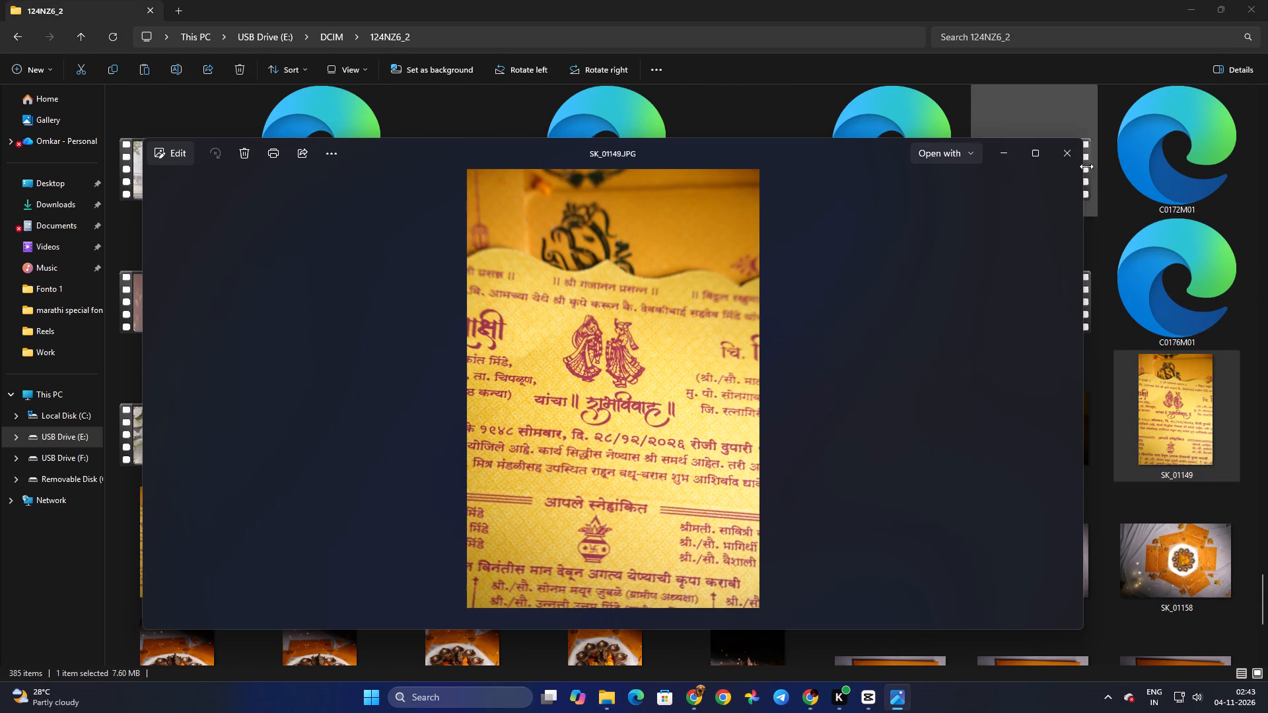
{"action": "left_click", "coordinate": [1074, 164]}
{"action": "scroll", "coordinate": [614, 439], "scroll_direction": "down", "scroll_amount": 1}
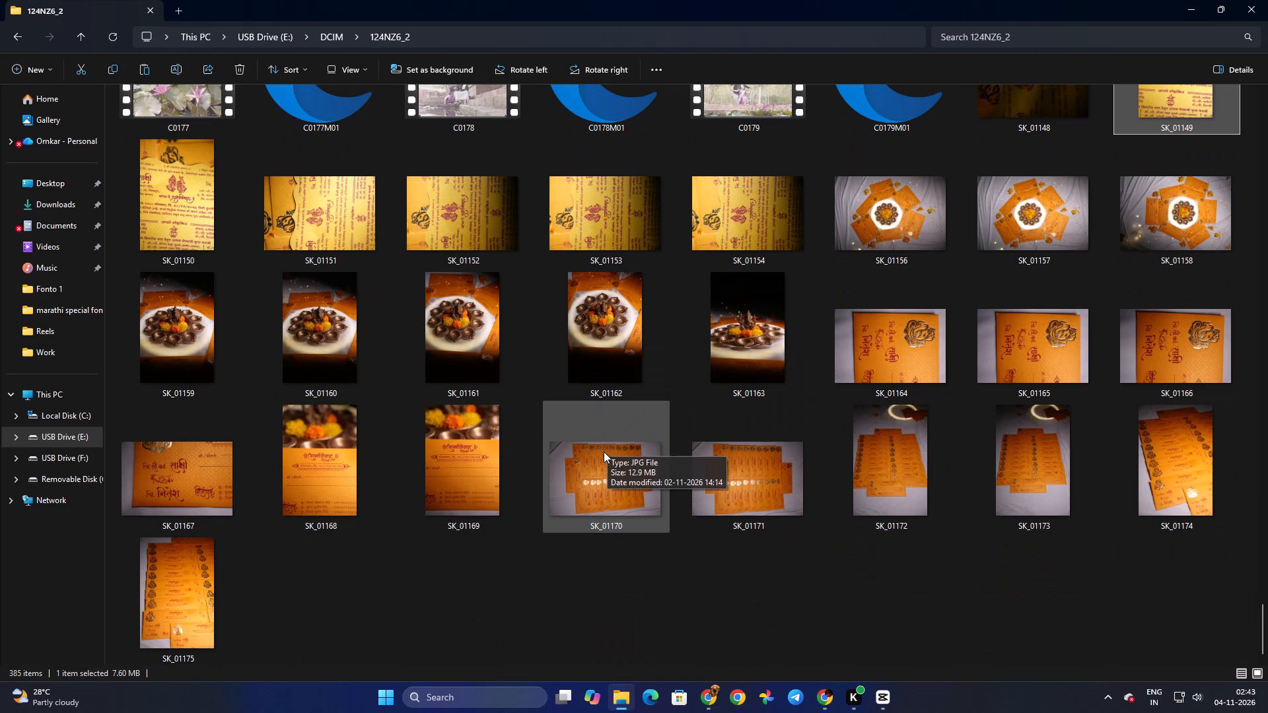
{"action": "double_click", "coordinate": [721, 224]}
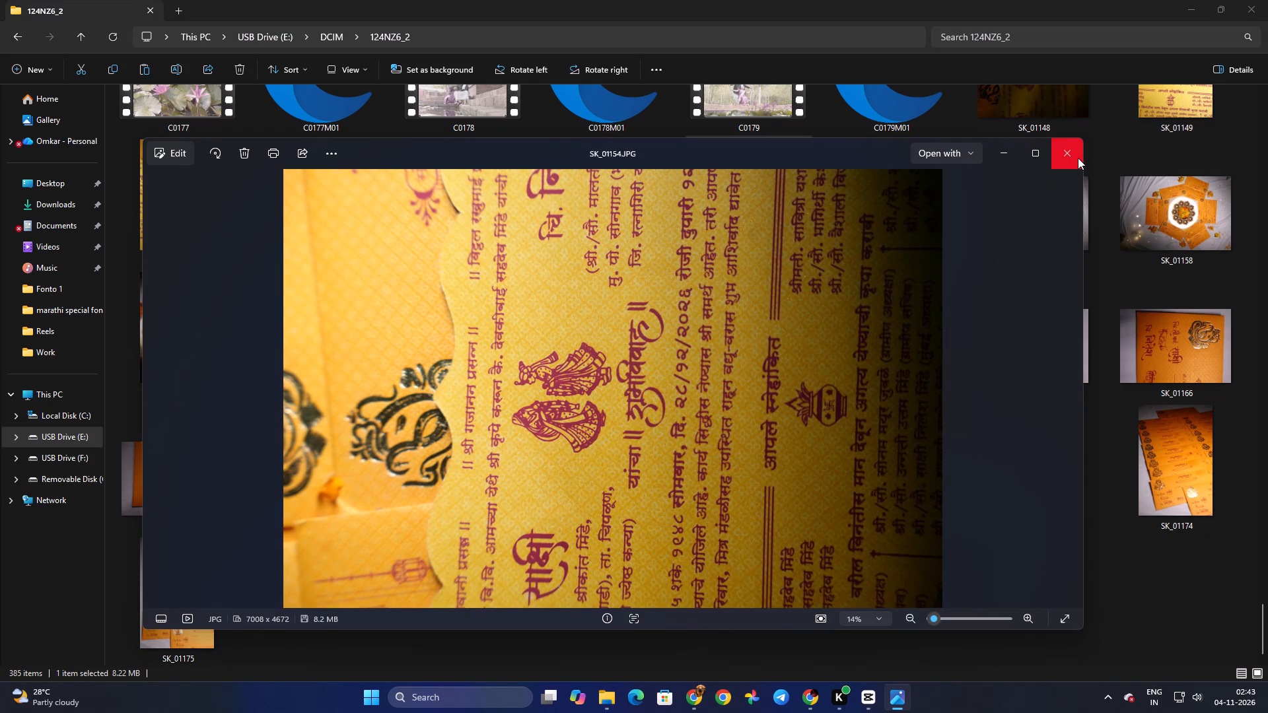
{"action": "left_click", "coordinate": [1078, 158]}
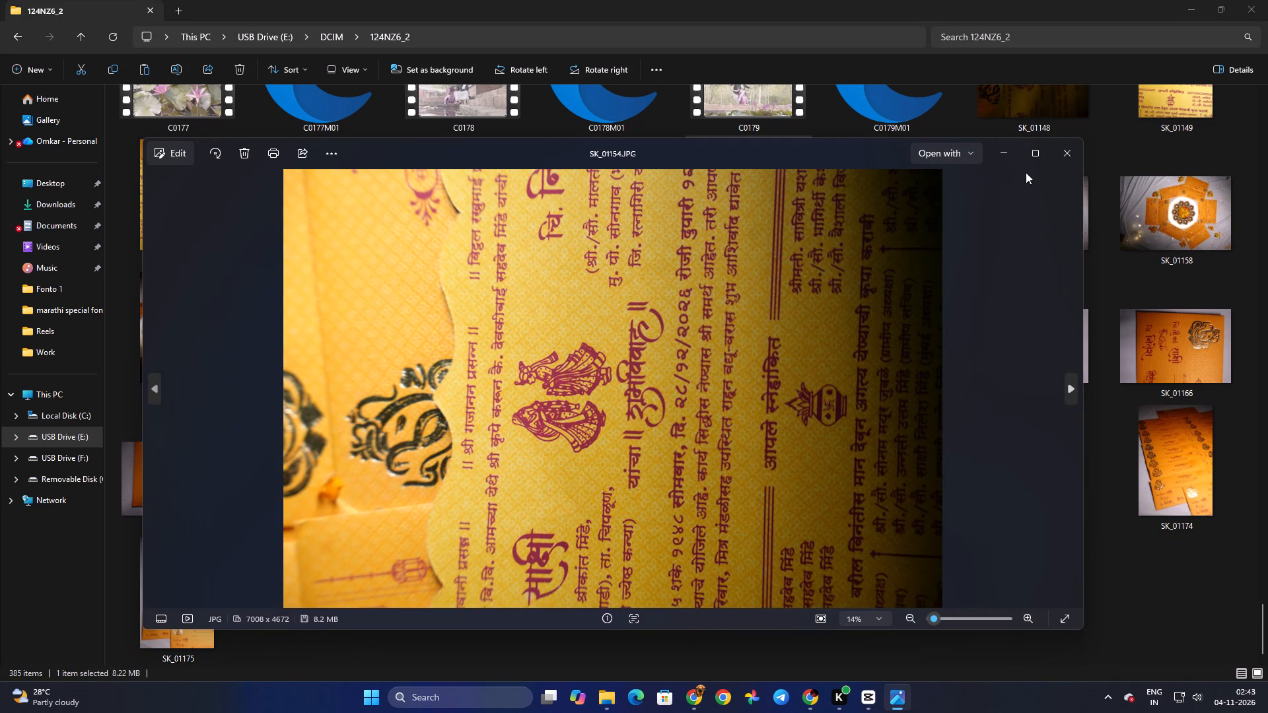
{"action": "left_click", "coordinate": [1055, 156]}
Bring the SK_01154 photo from the 124NZ6_2 folder into the Gemini chat.
{"action": "left_click", "coordinate": [762, 221]}
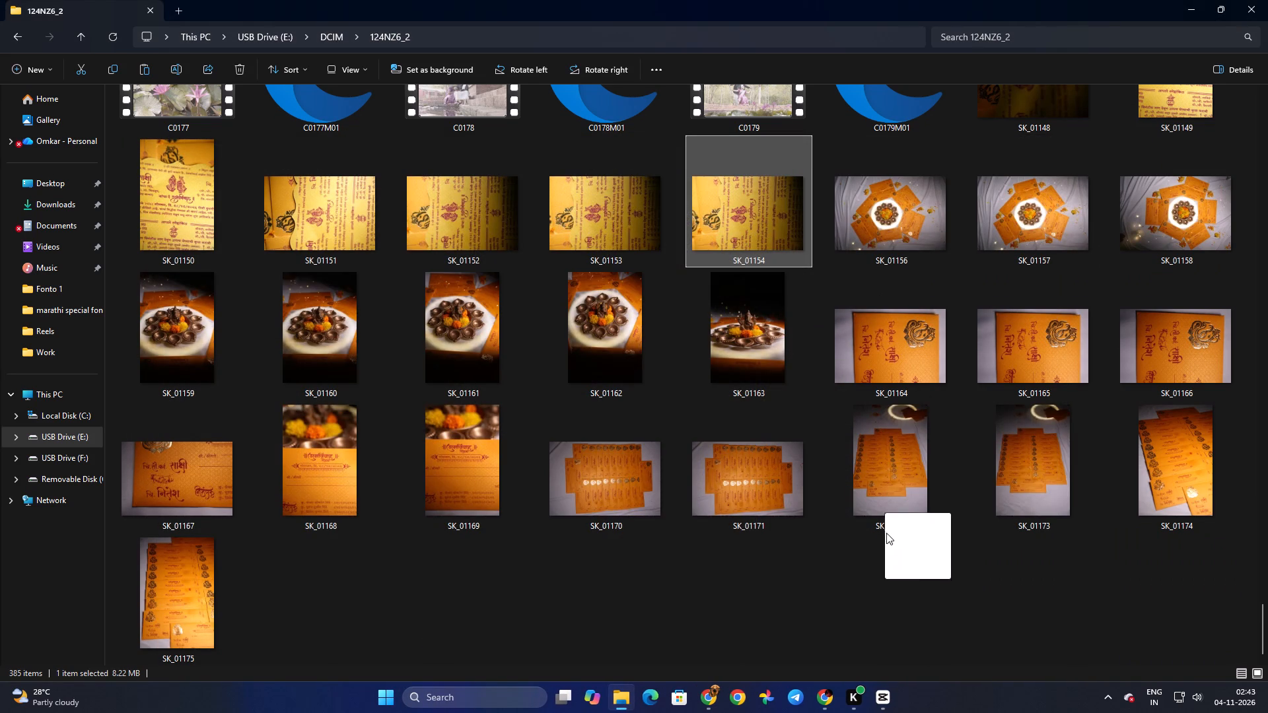